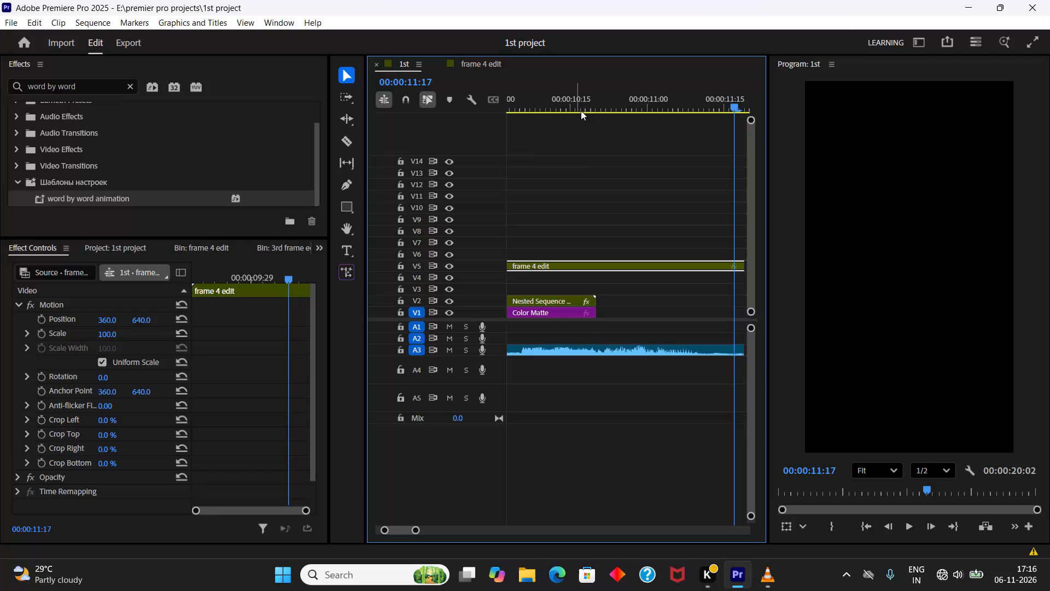
# Scrub and play through the 1st sequence to check its program picture, finishing with the playhead at the sequence start.
pyautogui.moveTo(581, 111); pyautogui.dragTo(306, 147)
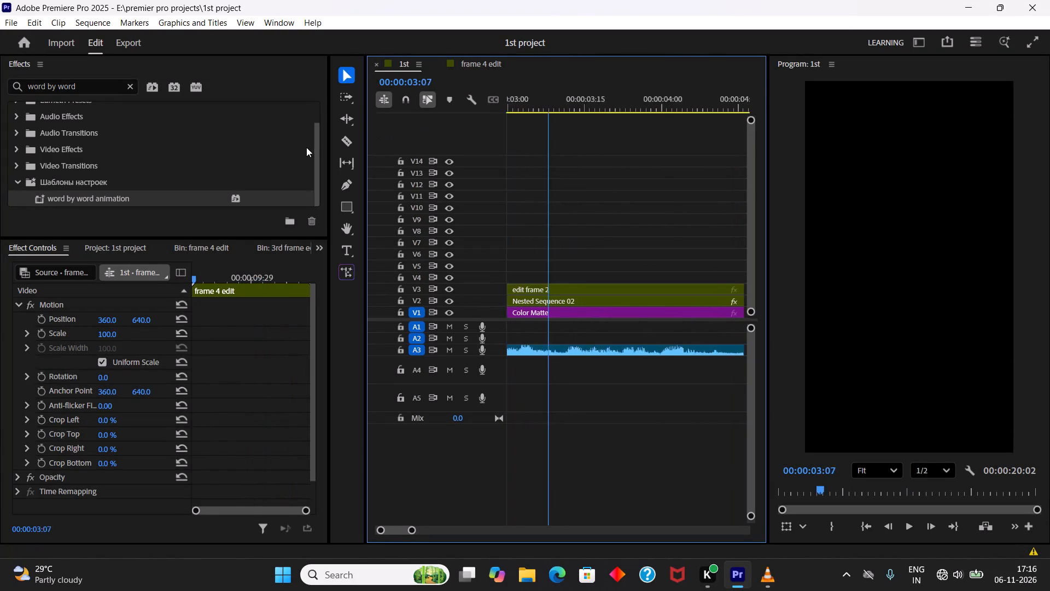
pyautogui.moveTo(306, 147); pyautogui.dragTo(258, 151)
pyautogui.moveTo(649, 0); pyautogui.dragTo(642, 0, button='right')
pyautogui.click(547, 4)
pyautogui.press('space')
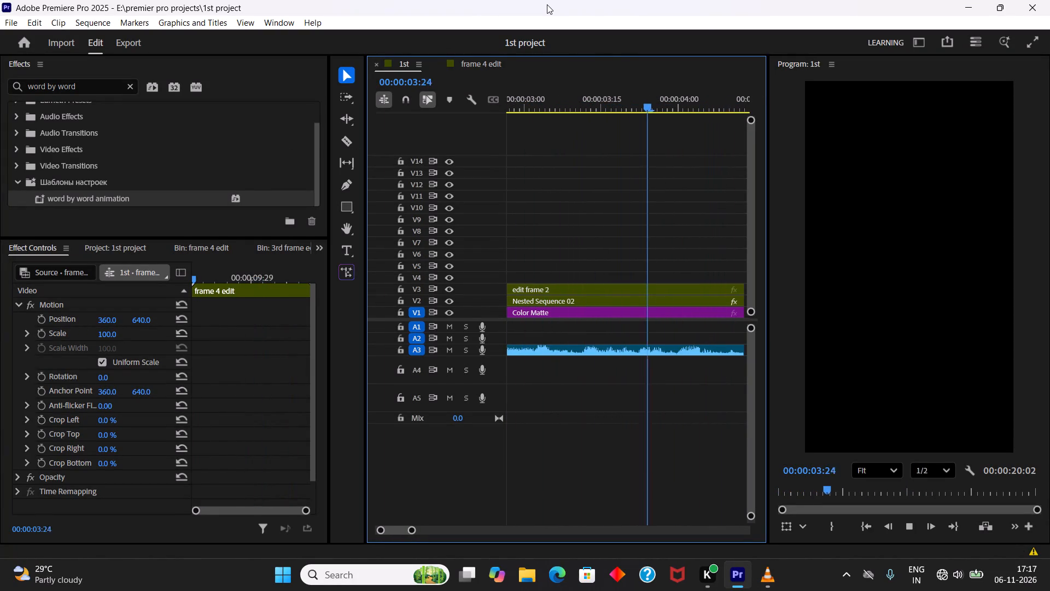
pyautogui.press('space')
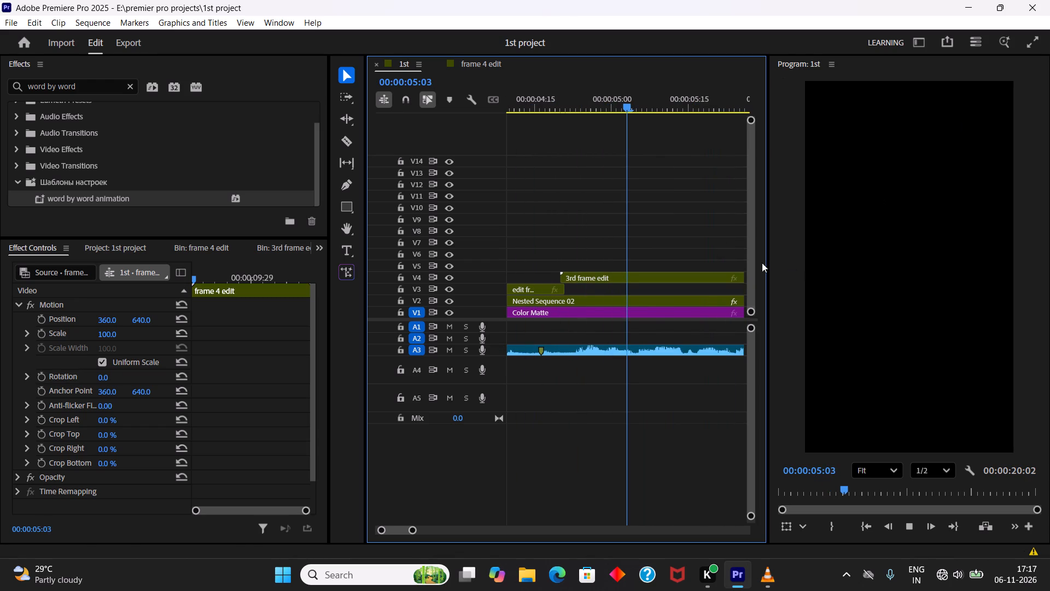
pyautogui.moveTo(623, 113); pyautogui.dragTo(549, 114)
pyautogui.moveTo(564, 109); pyautogui.dragTo(485, 119)
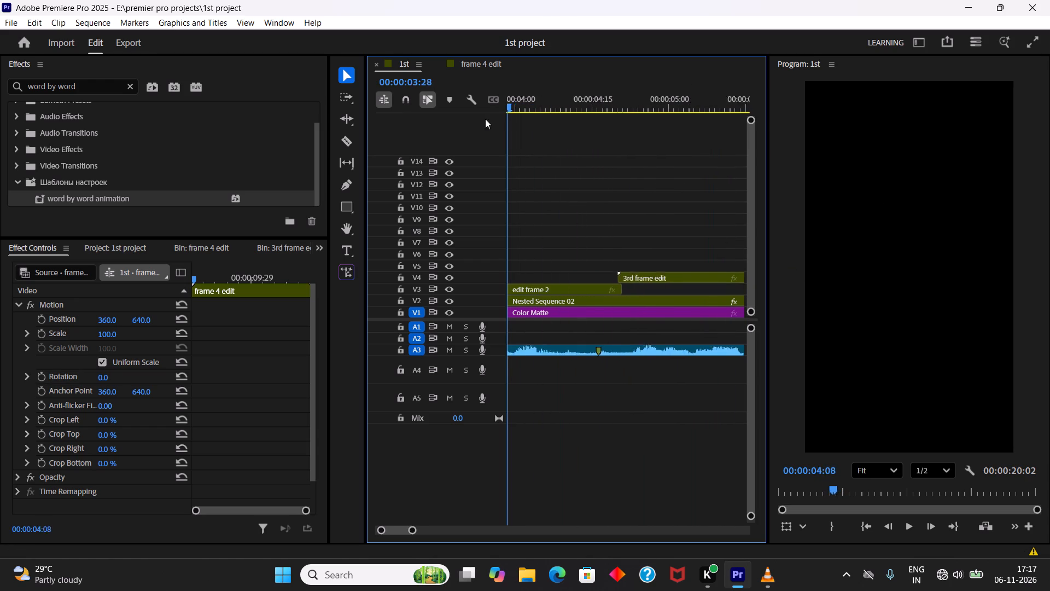
pyautogui.moveTo(485, 119); pyautogui.dragTo(453, 125)
# Inspect the Nested Sequence 02 clip by toggling track V2's output off and on and playing from the sequence start.
pyautogui.click(590, 154)
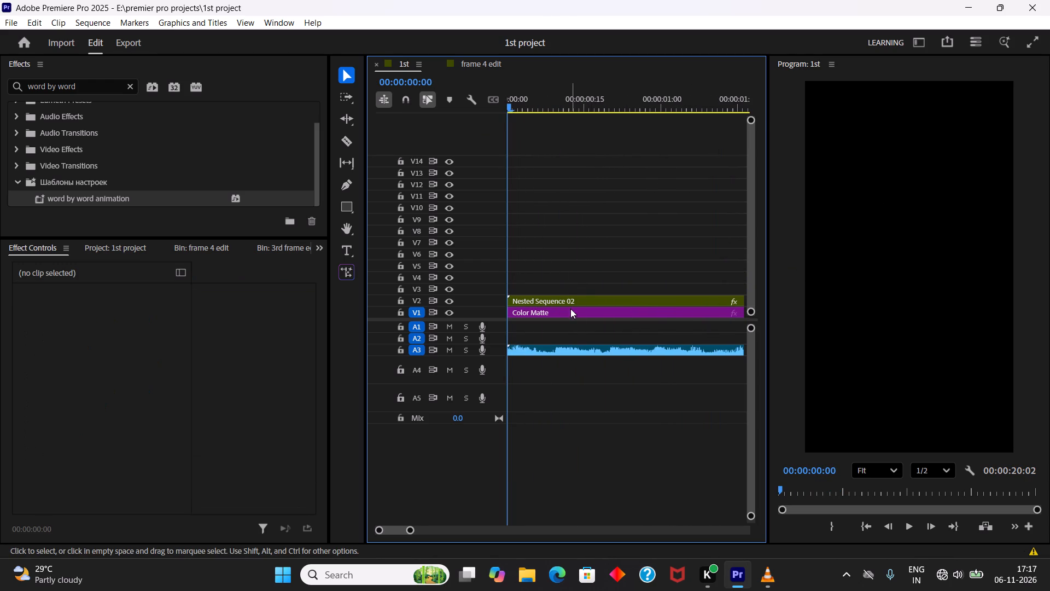
pyautogui.click(569, 303)
pyautogui.doubleClick(450, 302)
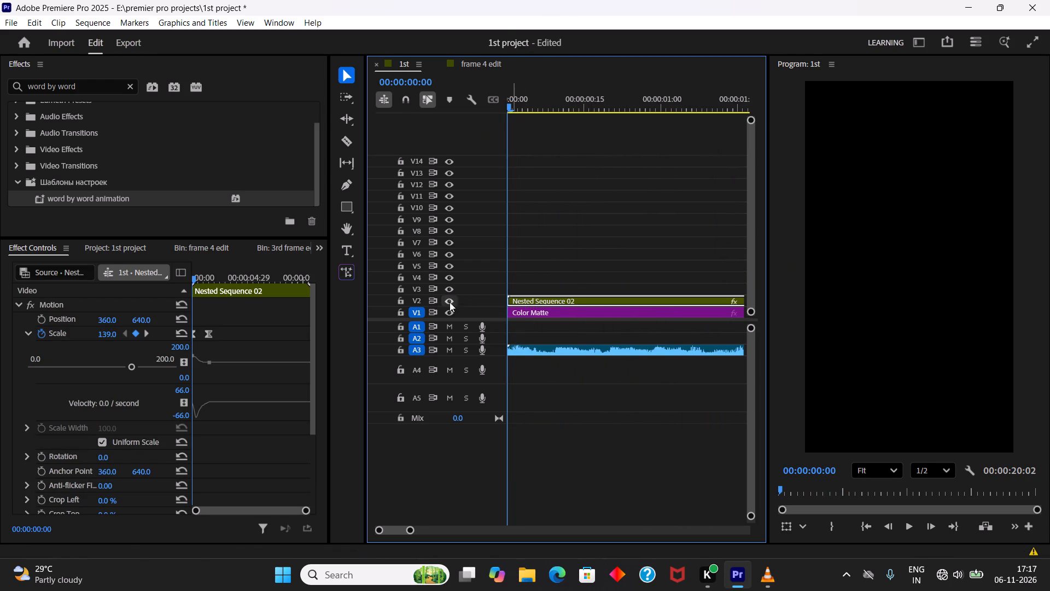
pyautogui.press('space')
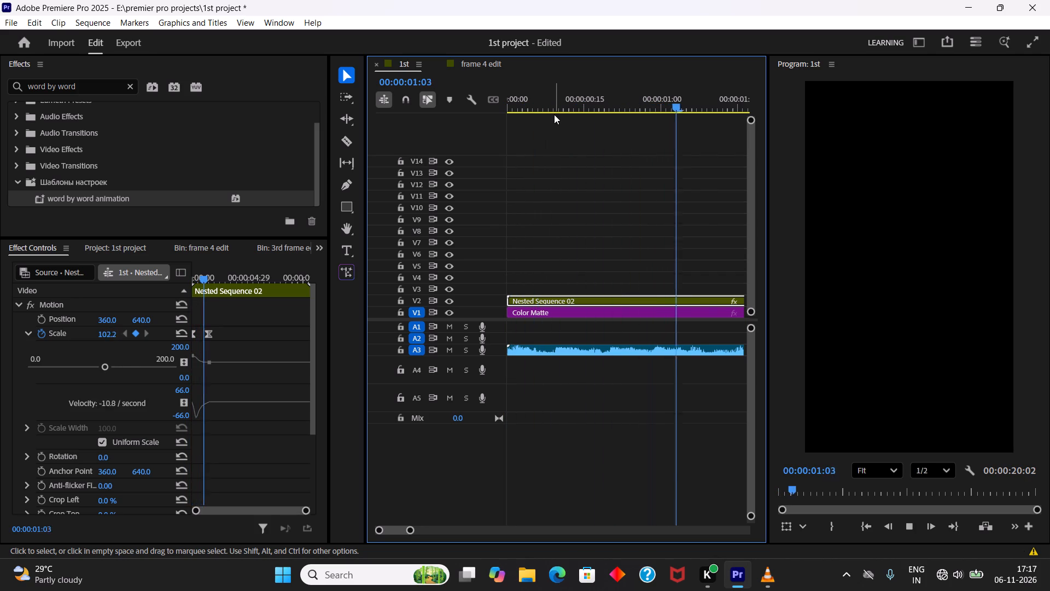
pyautogui.press('space')
pyautogui.click(889, 283)
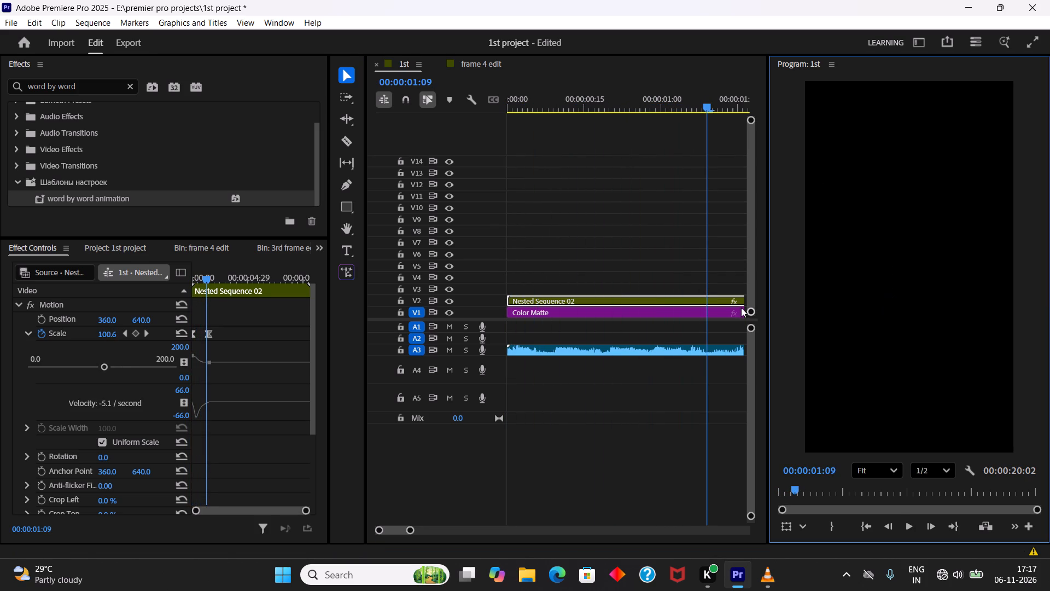
# Close Premiere Pro with the 1st project open.
pyautogui.click(1049, 0)
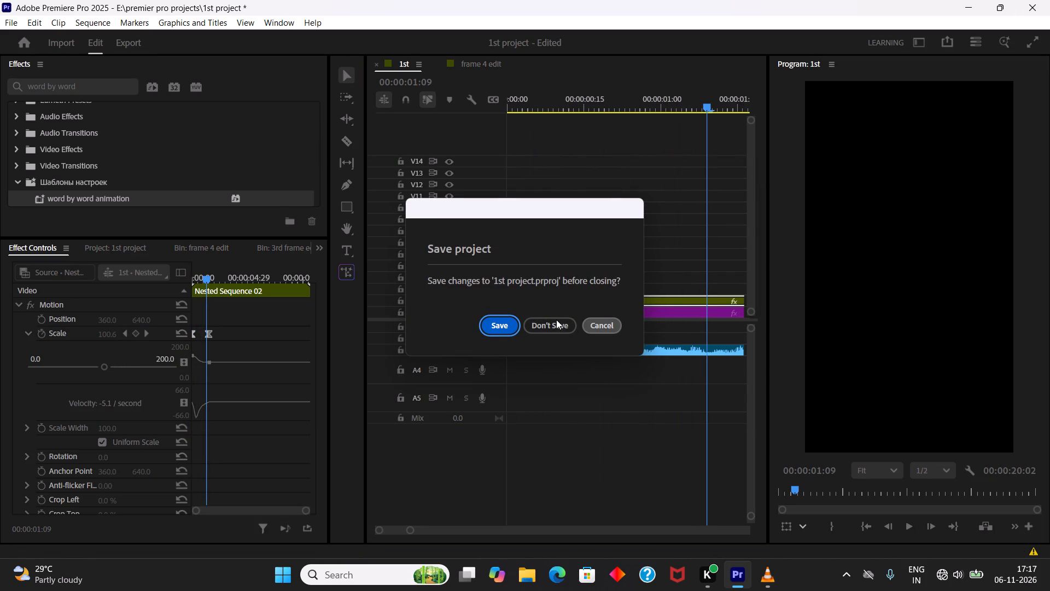
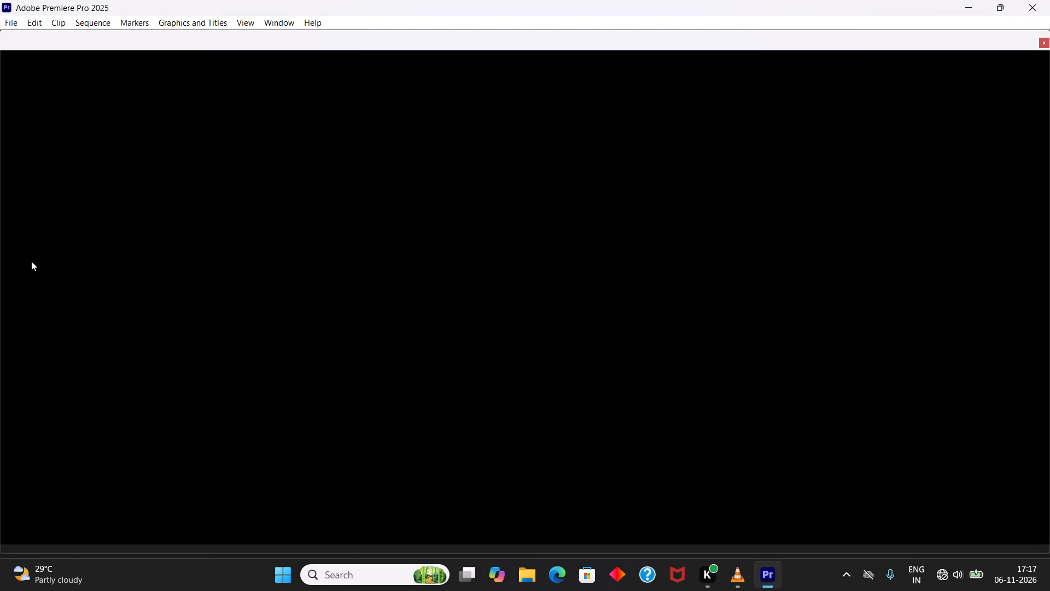
# Play the 1st sequence from its start through the opening of the frame 4 edit clip to review the picture.
pyautogui.click(303, 265)
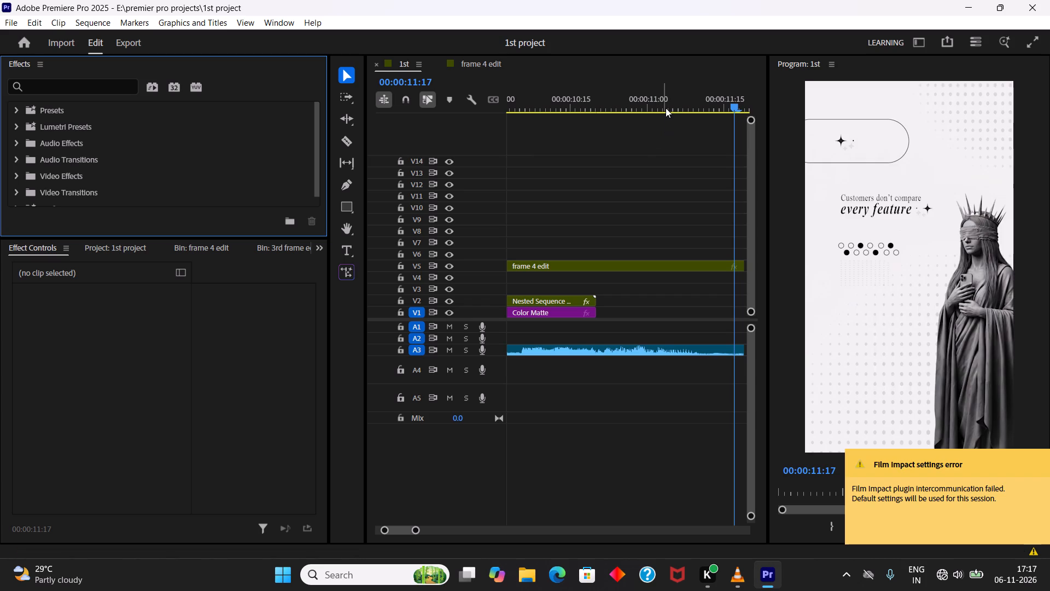
pyautogui.moveTo(666, 108); pyautogui.dragTo(159, 131)
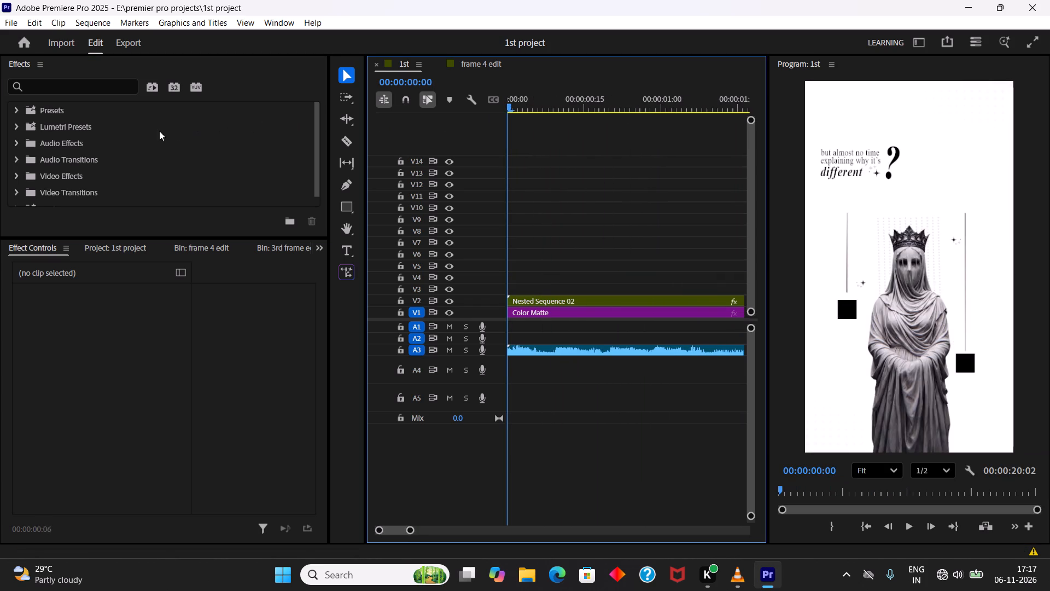
pyautogui.moveTo(159, 131); pyautogui.dragTo(142, 130)
pyautogui.moveTo(792, 0); pyautogui.dragTo(777, 0, button='right')
pyautogui.click(626, 1)
pyautogui.press('space')
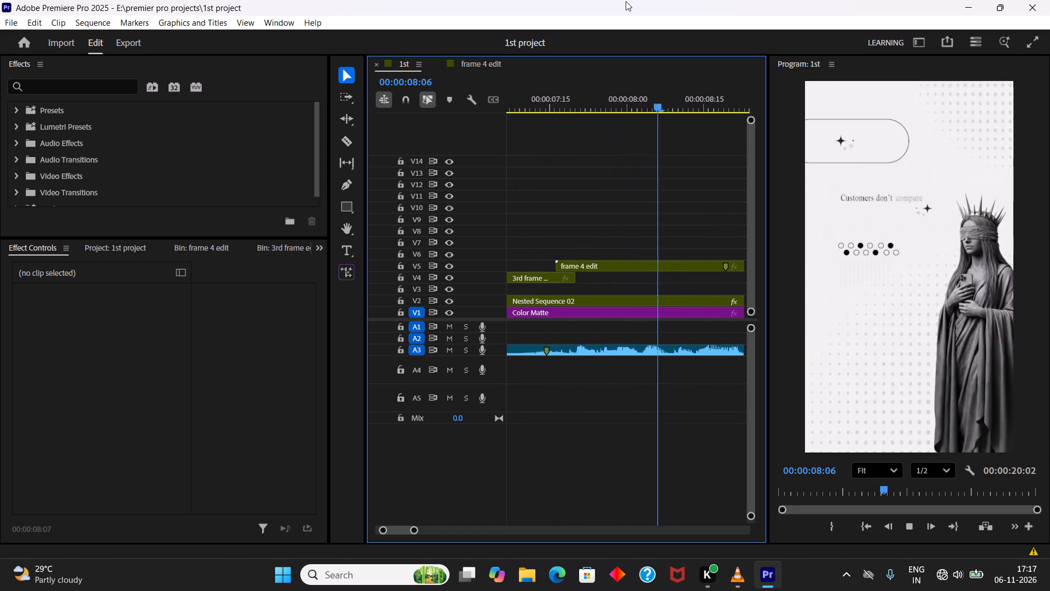
pyautogui.press('space')
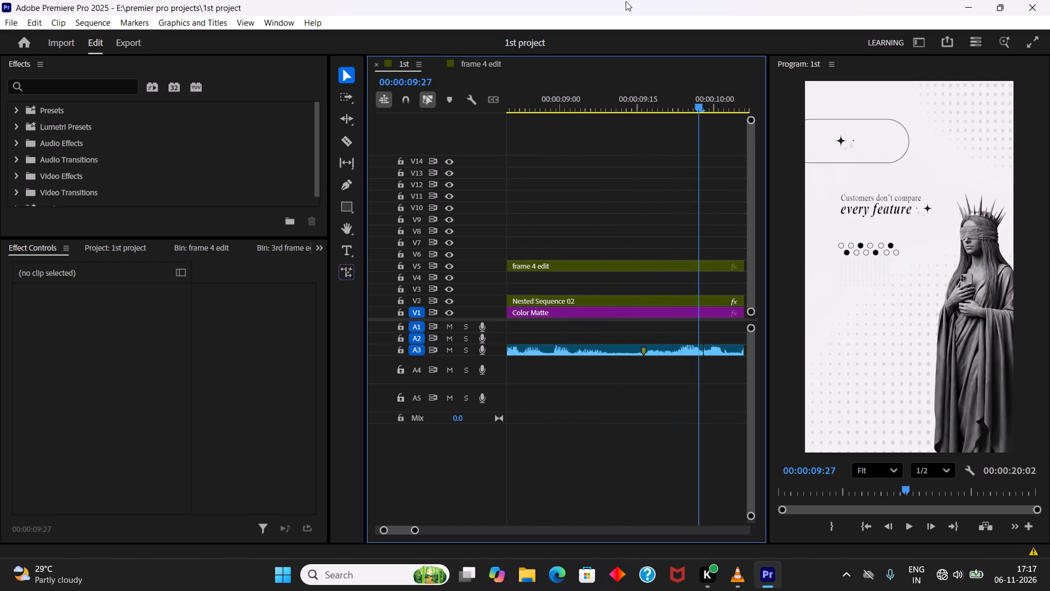
# Replay the transition from the 3rd frame edit clip into the frame 4 edit clip several times to examine its motion.
pyautogui.moveTo(604, 111); pyautogui.dragTo(583, 110)
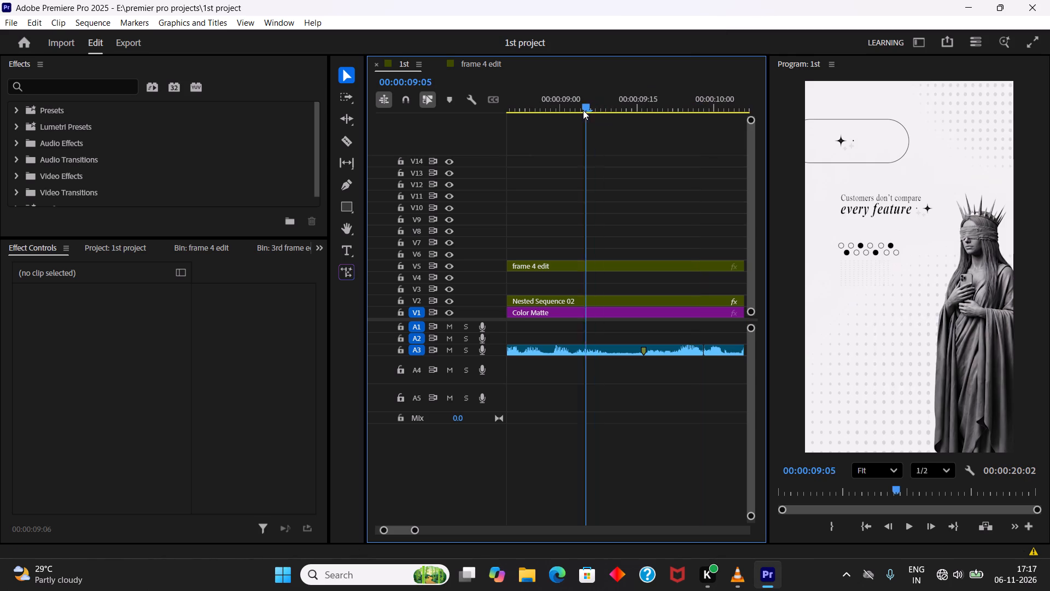
pyautogui.moveTo(583, 110); pyautogui.dragTo(498, 118)
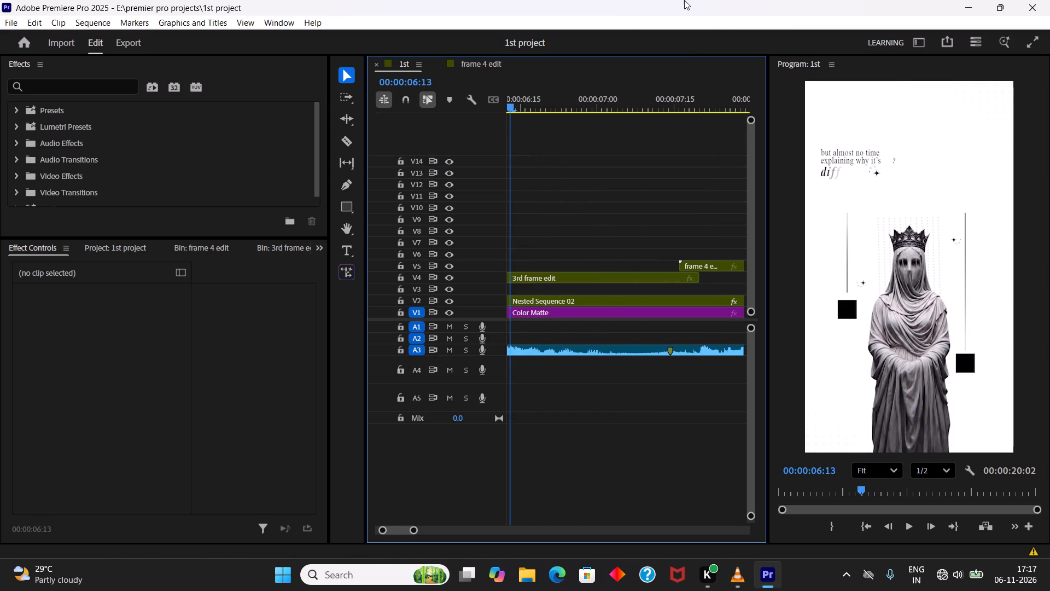
pyautogui.rightClick(684, 0)
pyautogui.click(641, 0)
pyautogui.press('space')
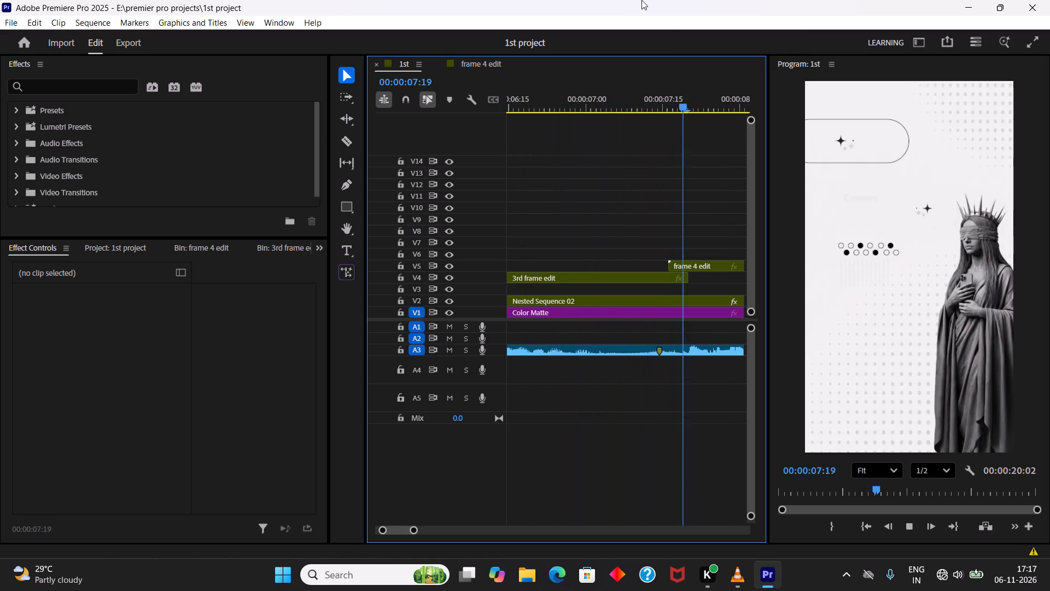
pyautogui.press('space')
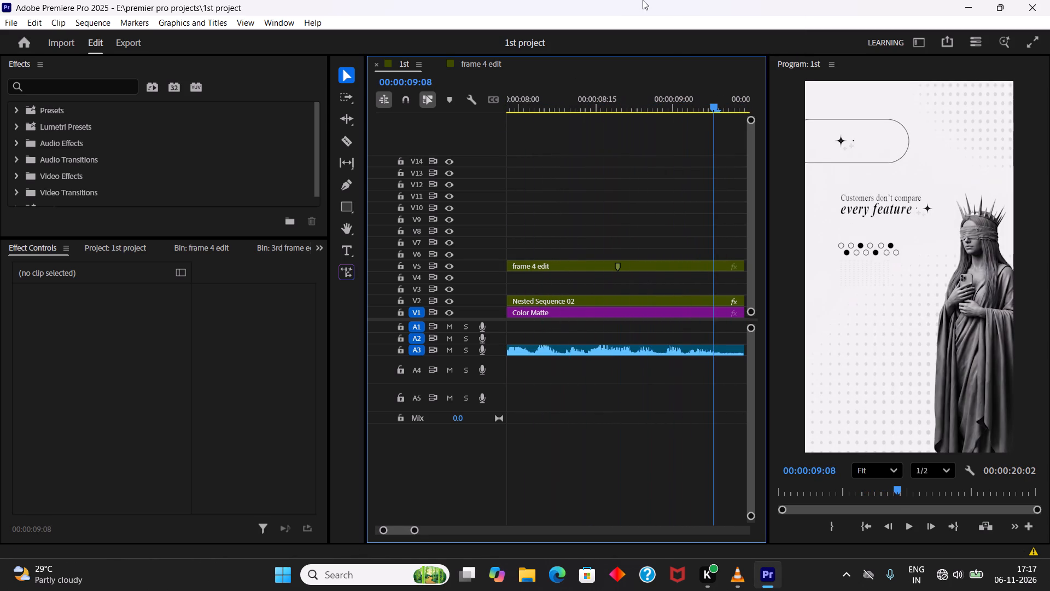
pyautogui.click(533, 110)
pyautogui.press('space')
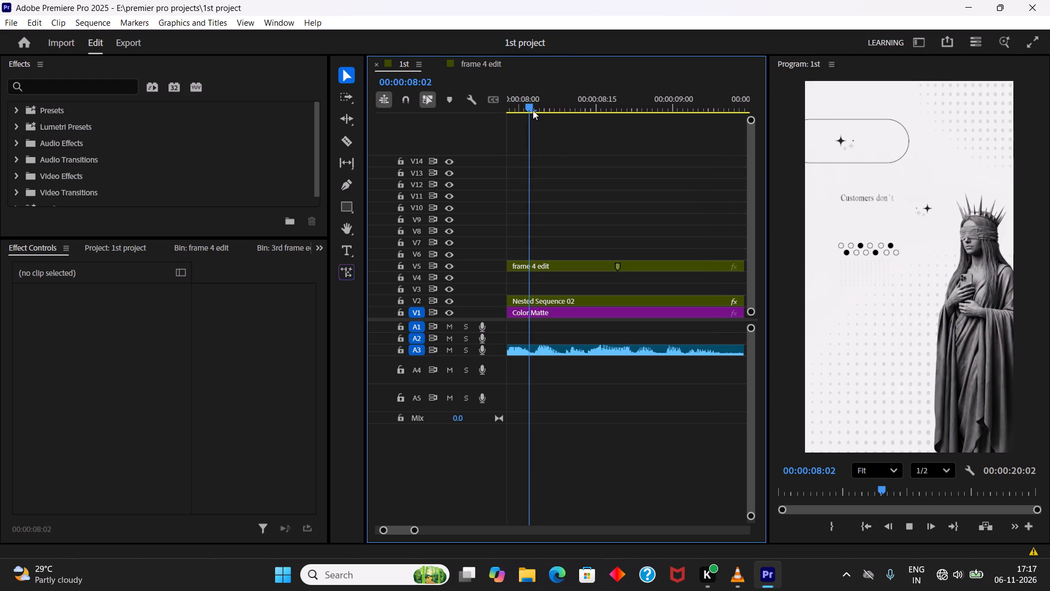
pyautogui.moveTo(532, 110); pyautogui.dragTo(495, 113)
pyautogui.press('space')
pyautogui.rightClick(652, 0)
pyautogui.click(593, 0)
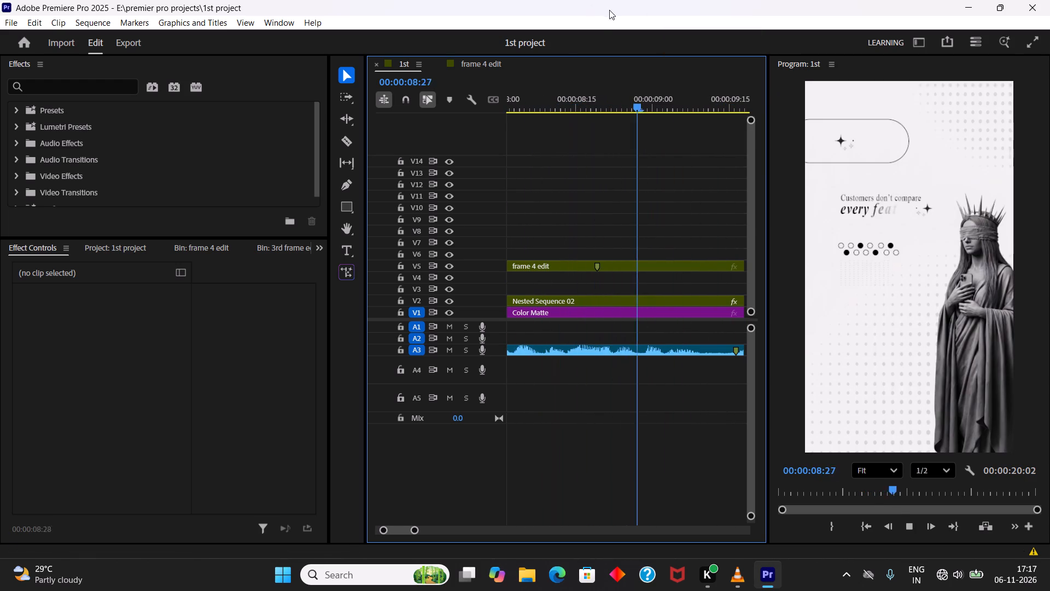
pyautogui.press('space')
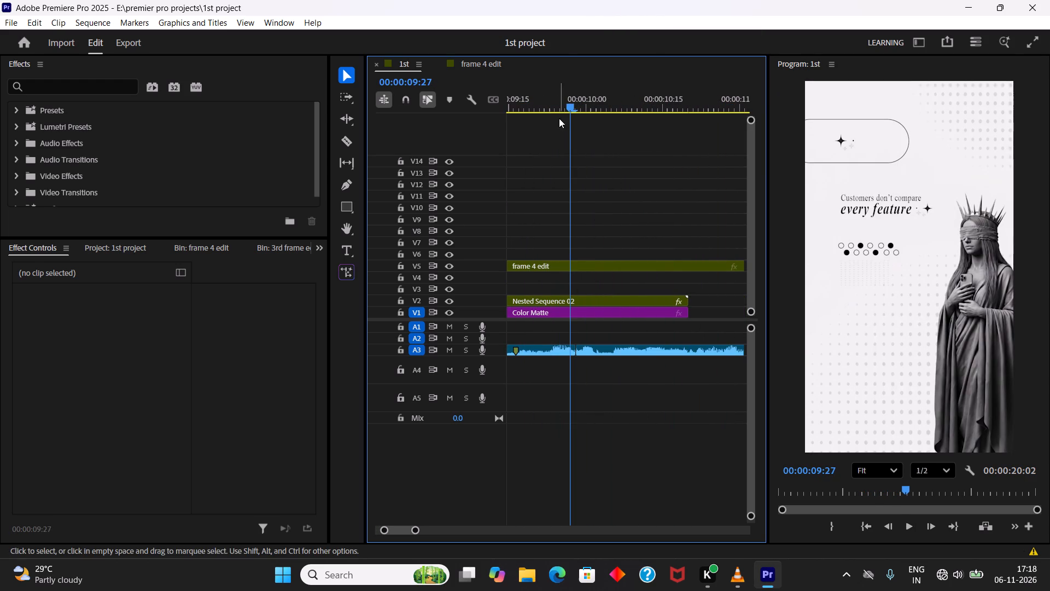
pyautogui.moveTo(558, 111); pyautogui.dragTo(485, 113)
pyautogui.press('space')
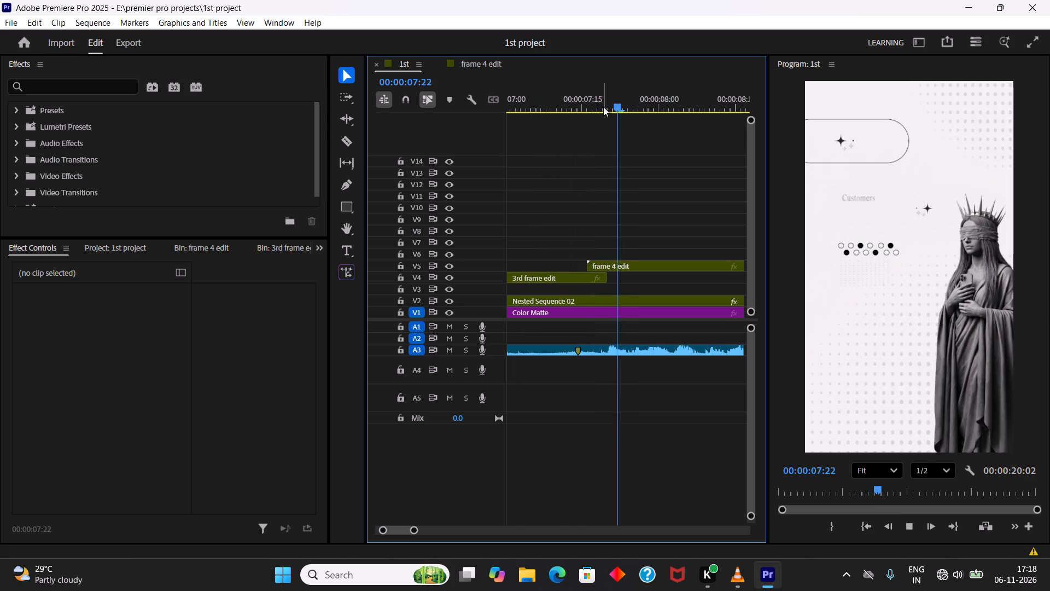
pyautogui.press('space')
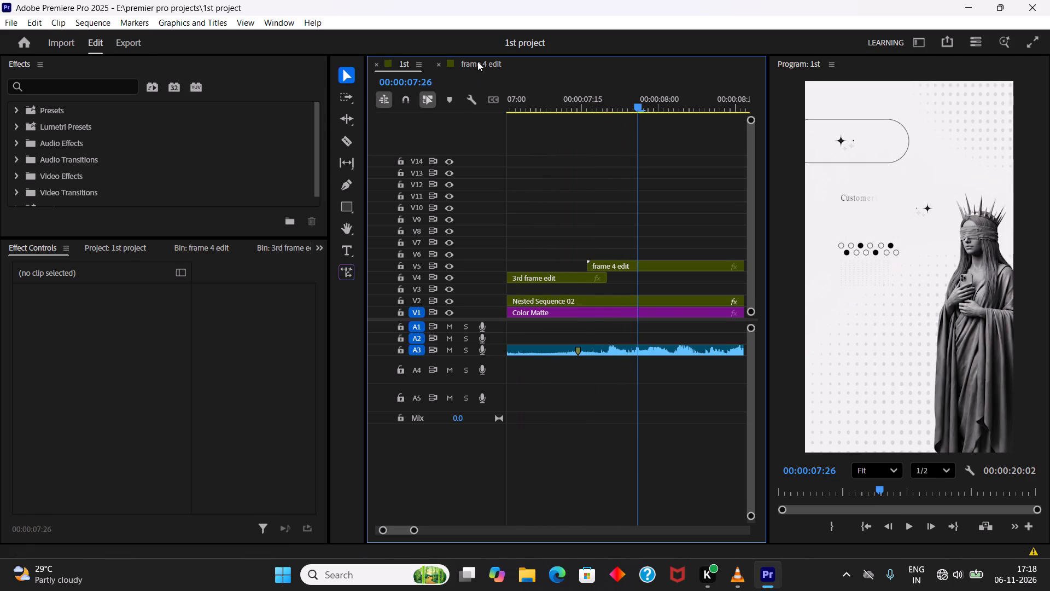
# Open the frame 4 edit sequence and inspect the Rectangle 1 clip by toggling track V7's output off and on.
pyautogui.click(477, 61)
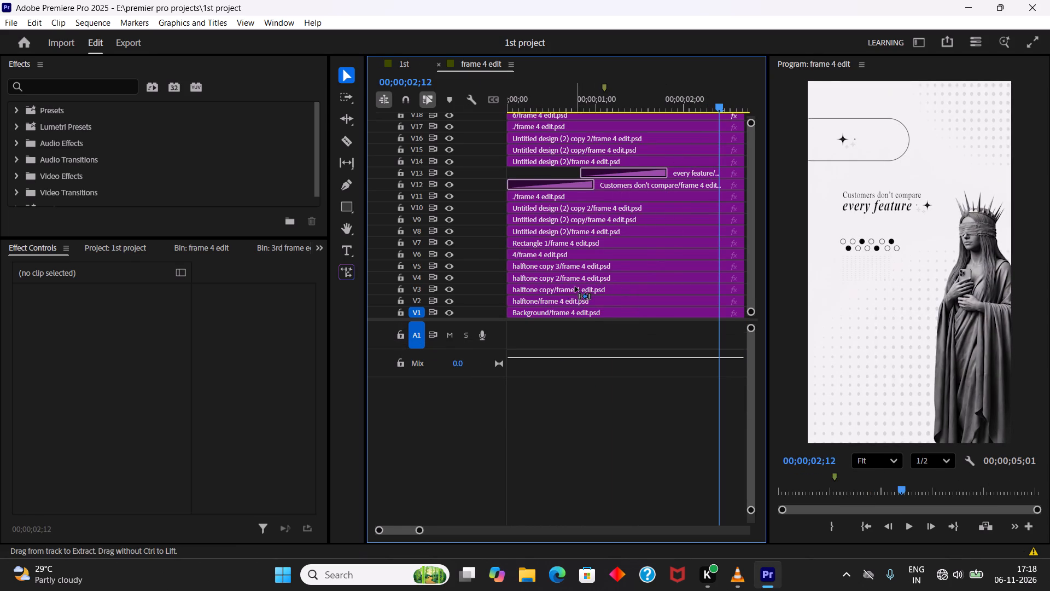
pyautogui.click(566, 246)
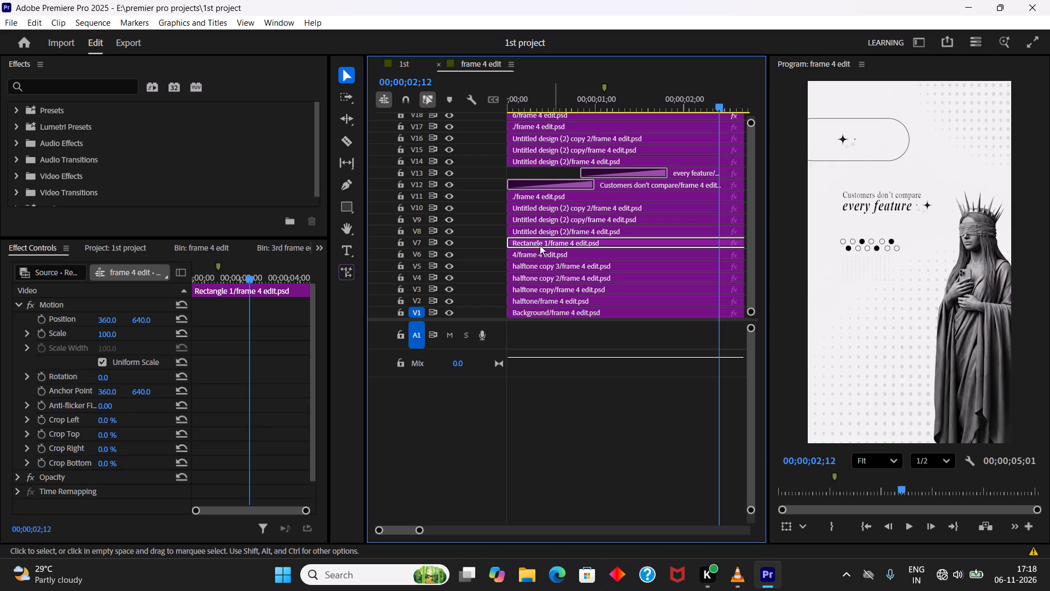
pyautogui.click(453, 241)
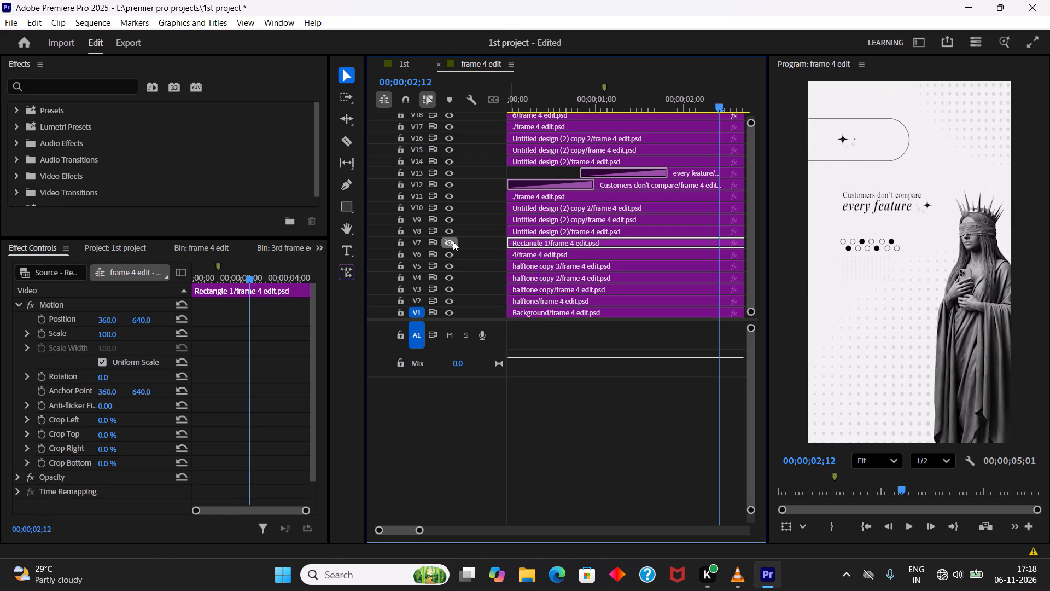
pyautogui.click(453, 241)
pyautogui.click(551, 243)
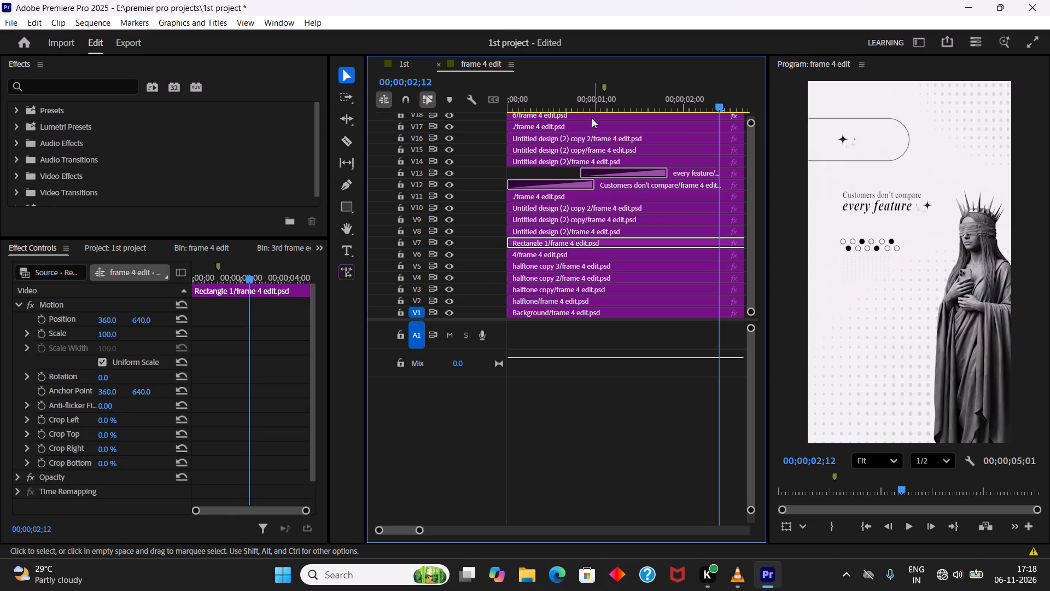
# Keyframe the Rectangle 1 clip's Position at 00;00;01;06 with its existing value and at the sequence start with horizontal value -18.
pyautogui.moveTo(588, 108); pyautogui.dragTo(474, 118)
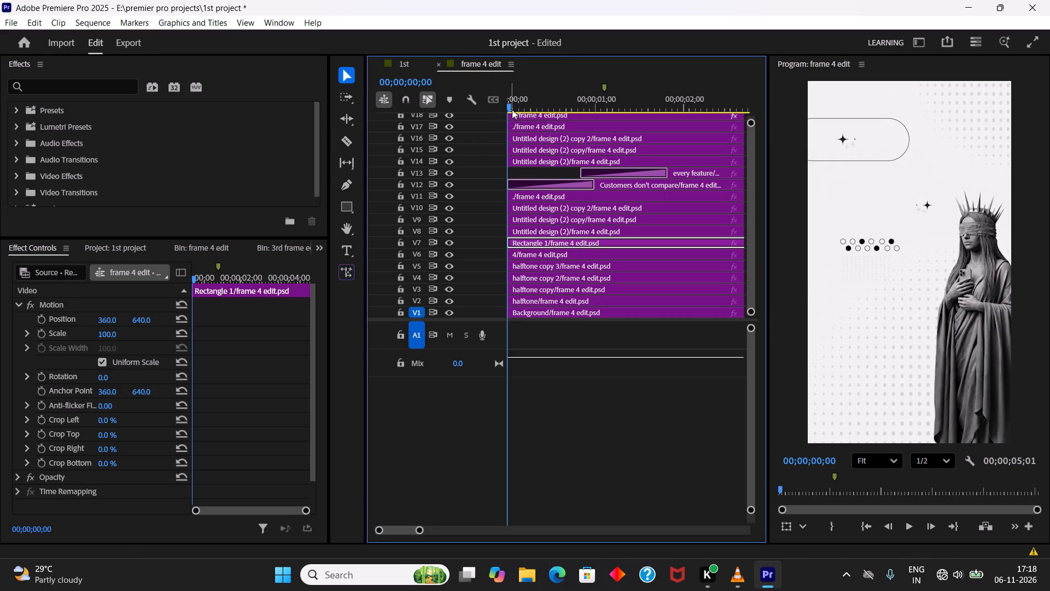
pyautogui.moveTo(512, 109); pyautogui.dragTo(615, 114)
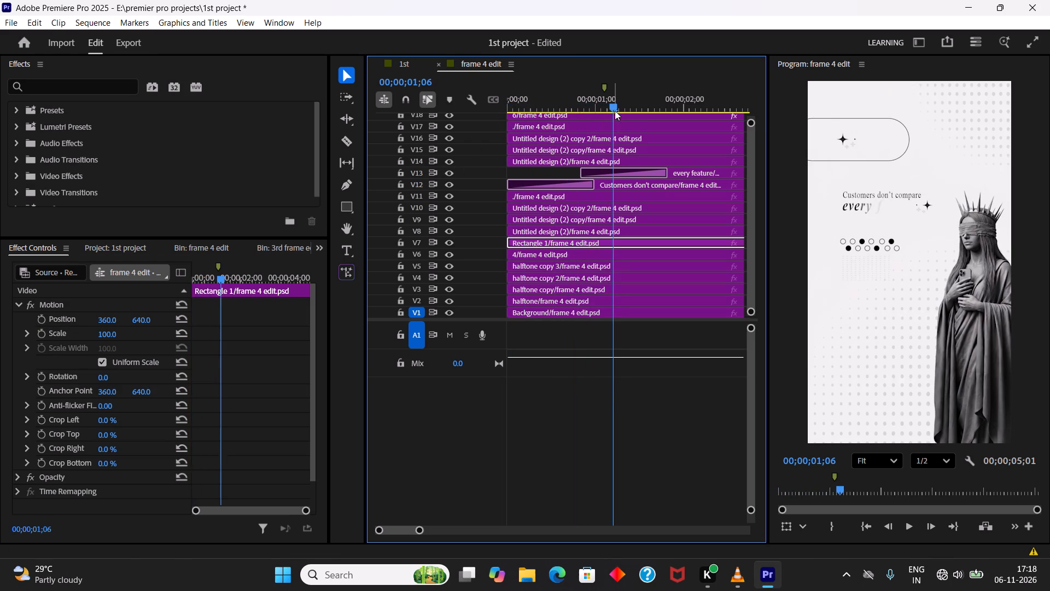
pyautogui.click(44, 319)
pyautogui.moveTo(591, 107); pyautogui.dragTo(527, 110)
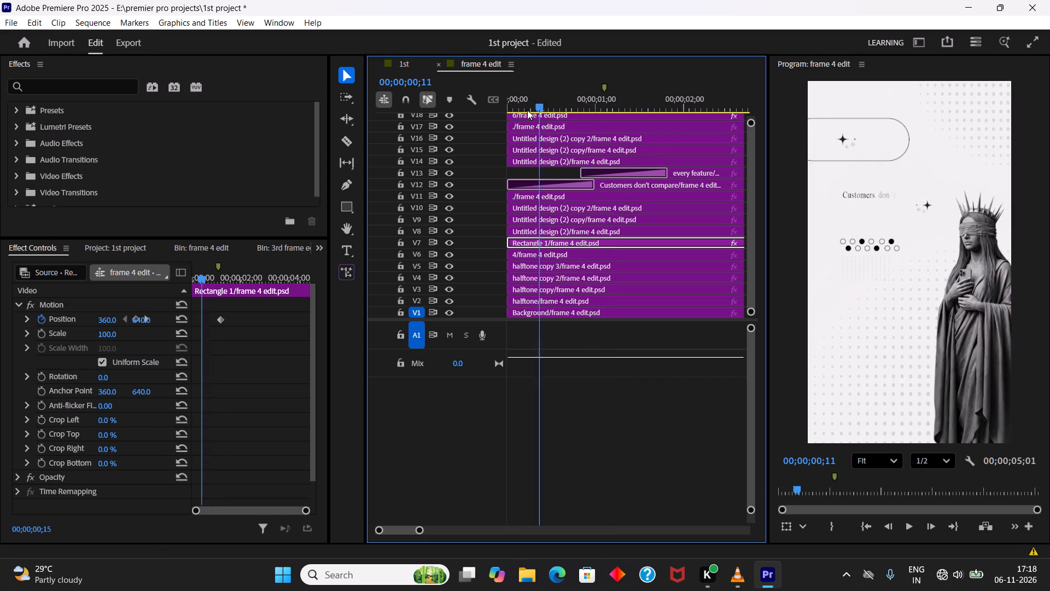
pyautogui.moveTo(527, 110); pyautogui.dragTo(421, 118)
pyautogui.moveTo(102, 323); pyautogui.dragTo(97, 322)
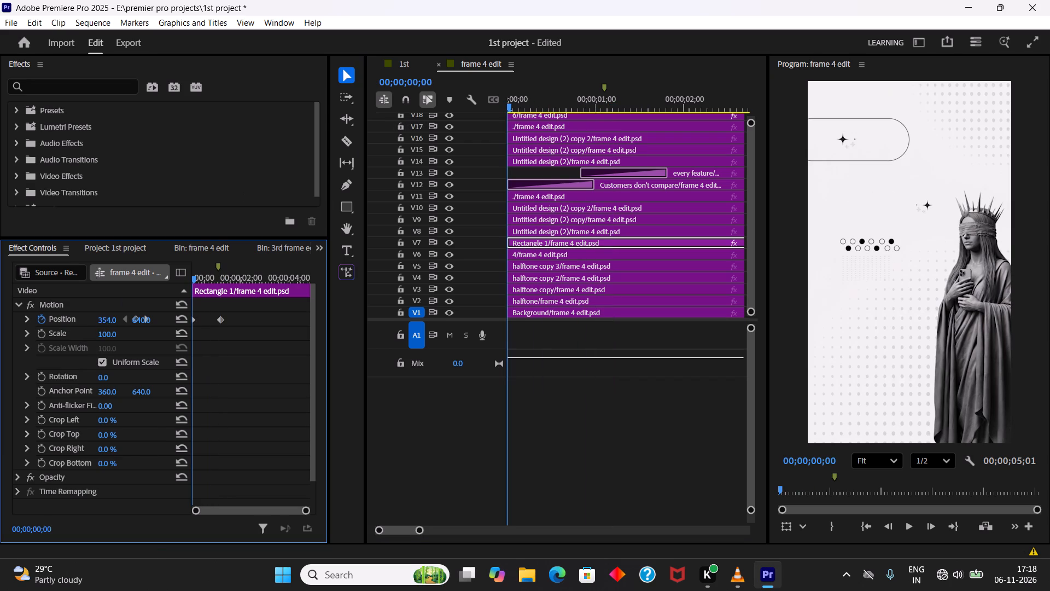
pyautogui.moveTo(97, 322); pyautogui.dragTo(57, 330)
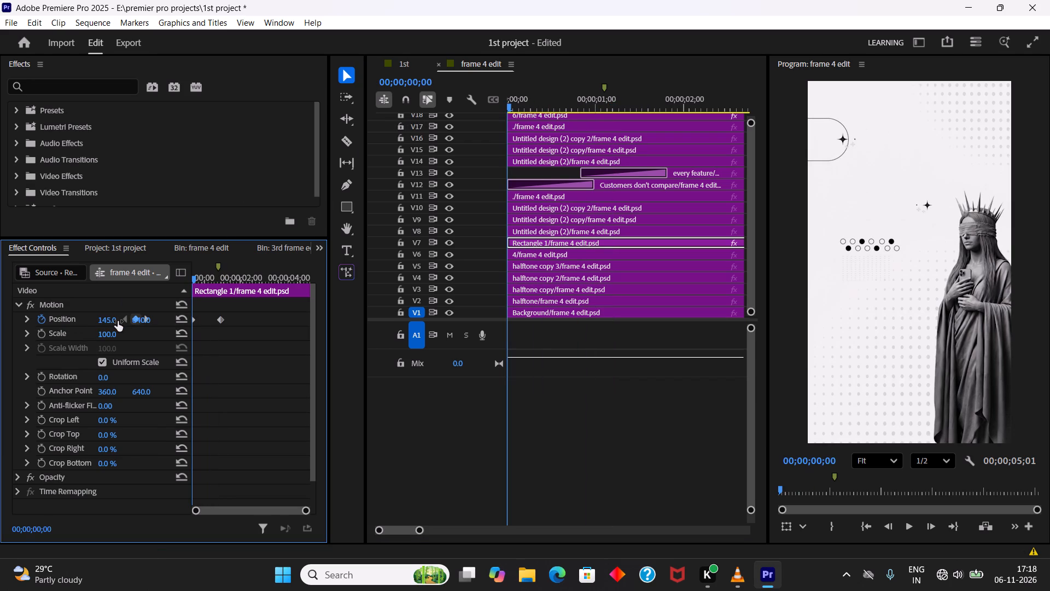
pyautogui.moveTo(112, 322); pyautogui.dragTo(32, 326)
pyautogui.moveTo(108, 321); pyautogui.dragTo(75, 324)
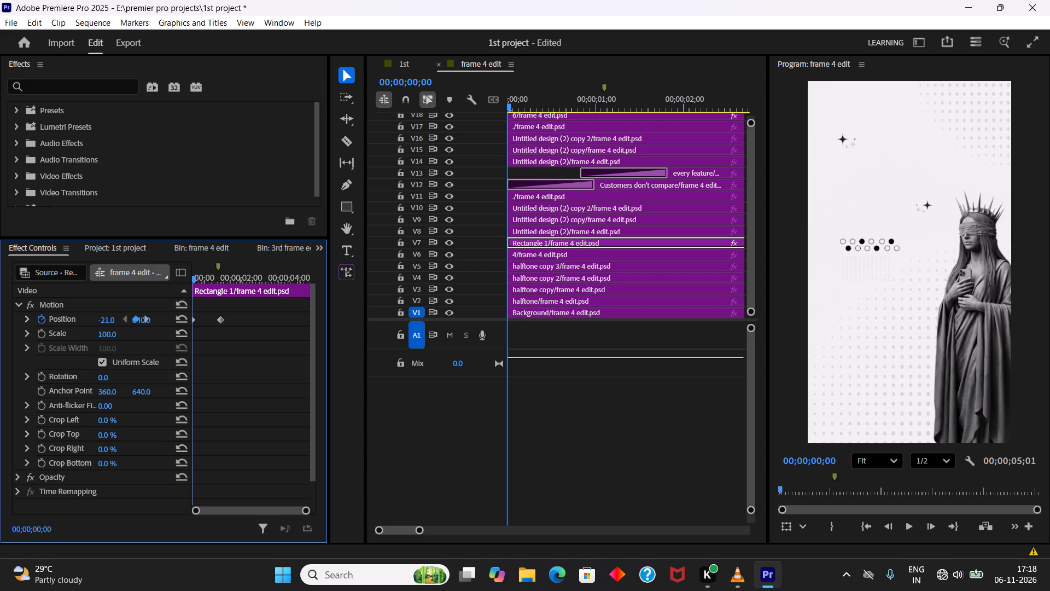
pyautogui.moveTo(75, 324); pyautogui.dragTo(76, 324)
# Apply Ease In and Ease Out temporal interpolation to both Position keyframes of the Rectangle 1 clip.
pyautogui.moveTo(240, 310); pyautogui.dragTo(179, 339)
pyautogui.rightClick(219, 322)
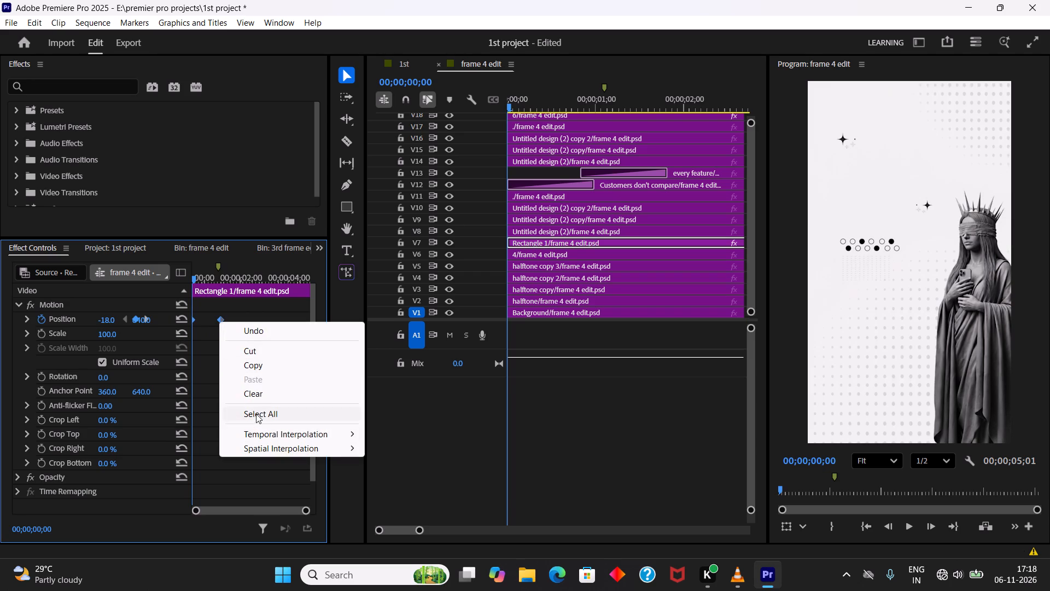
pyautogui.click(275, 436)
pyautogui.click(398, 515)
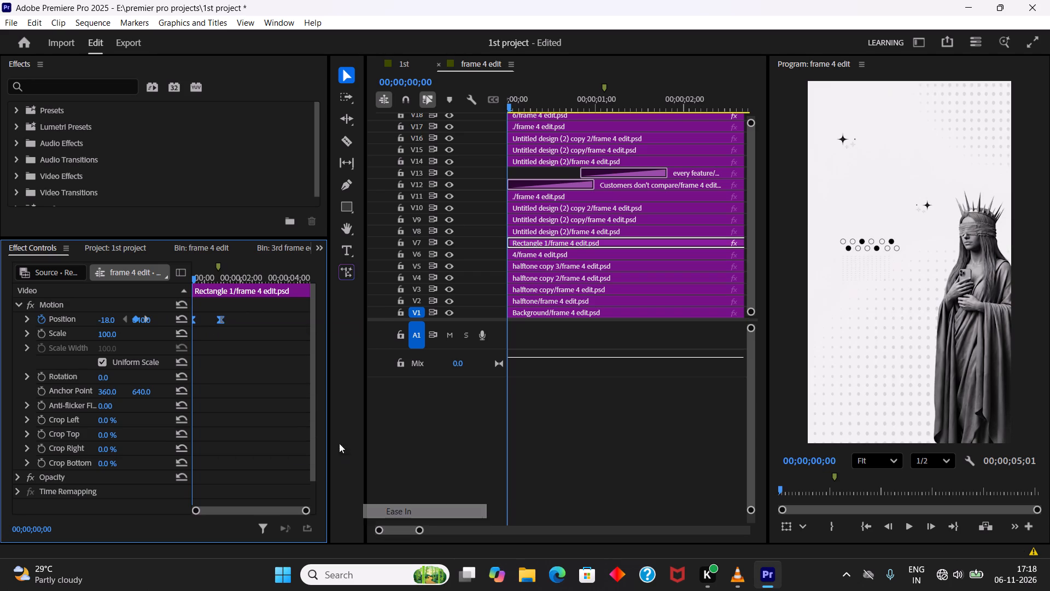
pyautogui.rightClick(219, 321)
pyautogui.click(312, 432)
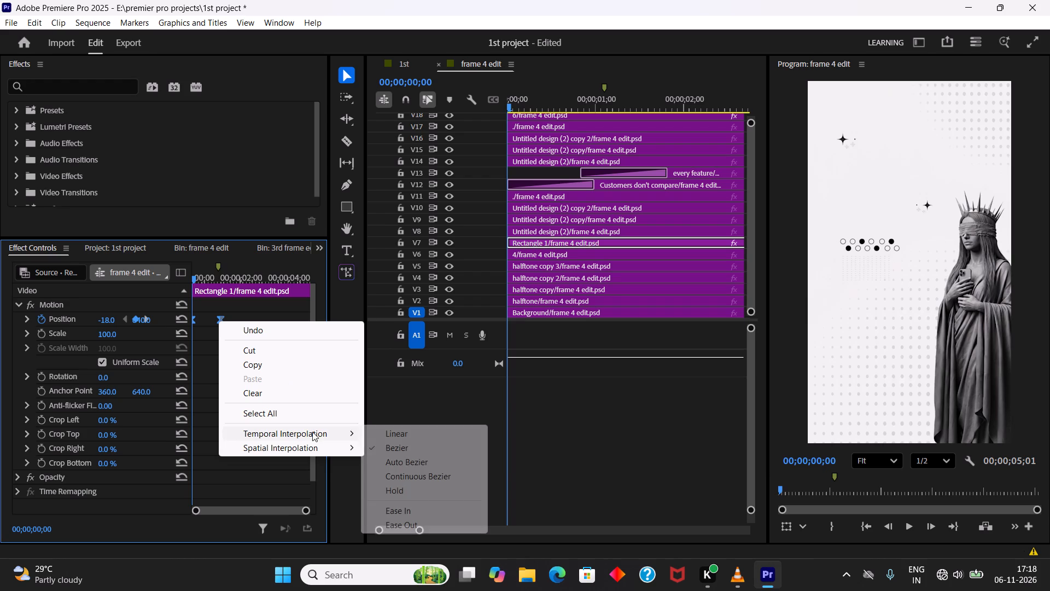
pyautogui.click(414, 526)
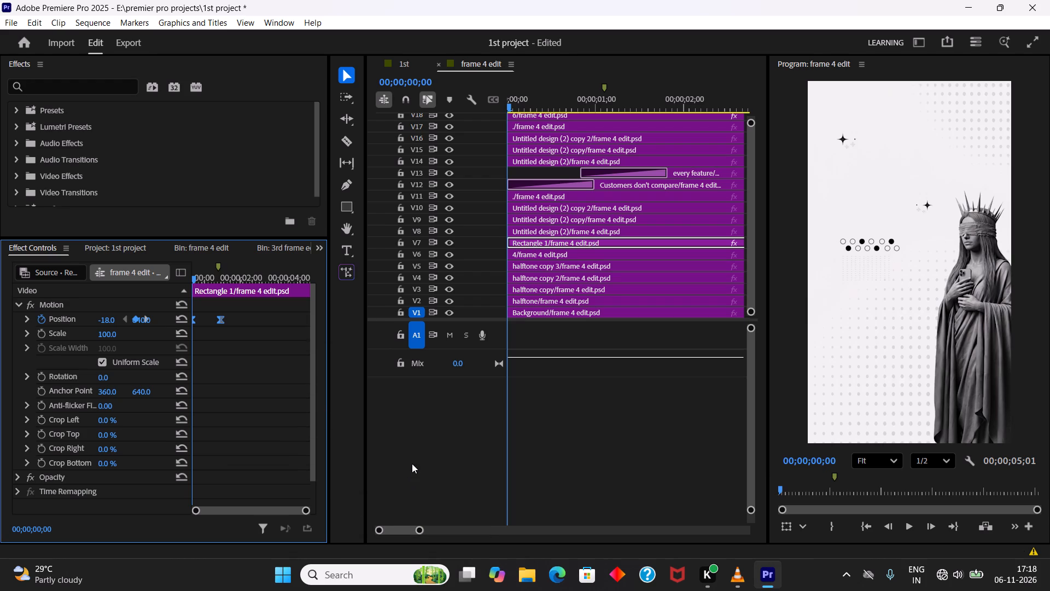
# Save the project.
pyautogui.click(414, 455)
pyautogui.hotkey('ctrl', 's')
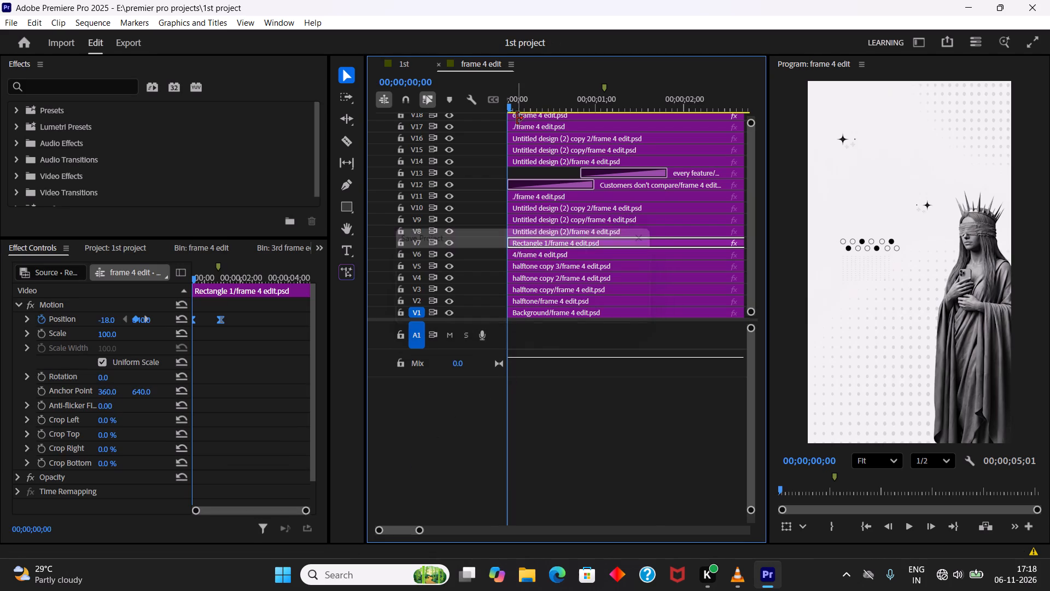
# Return to the 1st sequence and replay the start of the frame 4 edit clip to check the rectangle's slide-in.
pyautogui.click(399, 65)
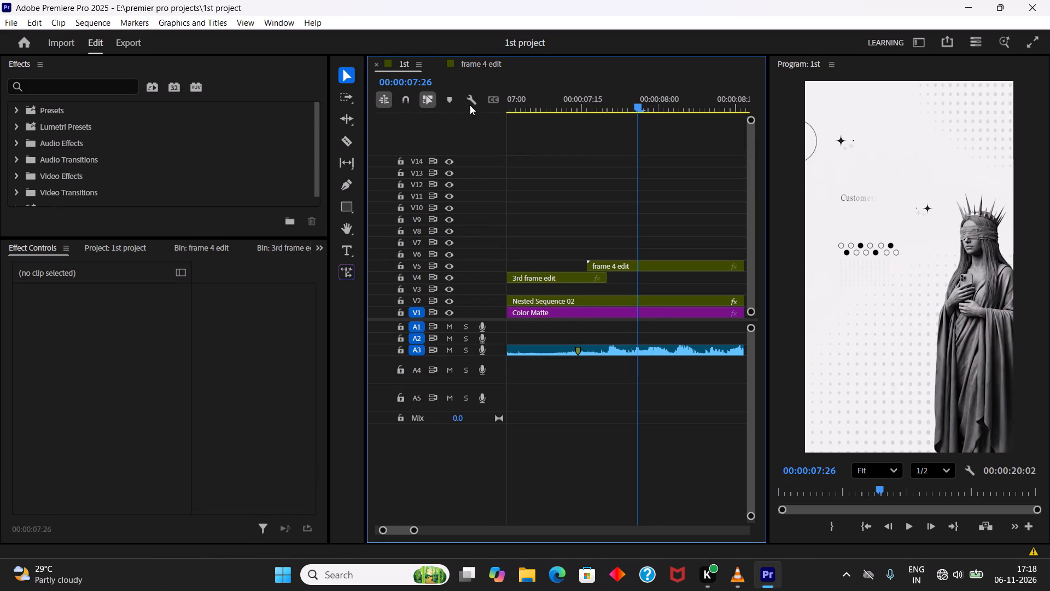
pyautogui.moveTo(596, 109); pyautogui.dragTo(484, 119)
pyautogui.press('space')
pyautogui.moveTo(698, 0); pyautogui.dragTo(681, 0, button='right')
pyautogui.click(578, 1)
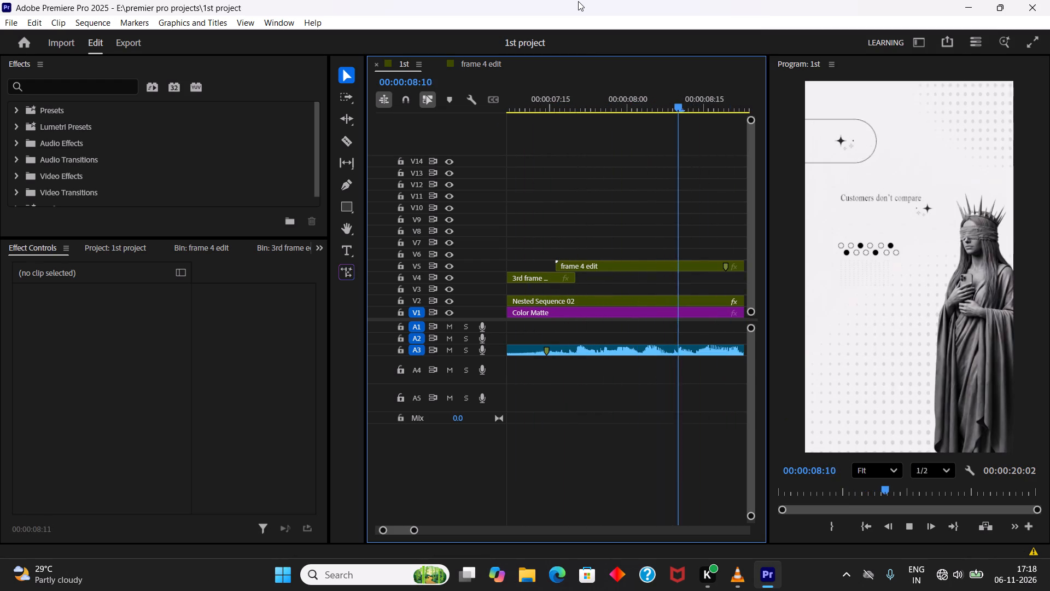
pyautogui.press('space')
pyautogui.moveTo(602, 109); pyautogui.dragTo(501, 125)
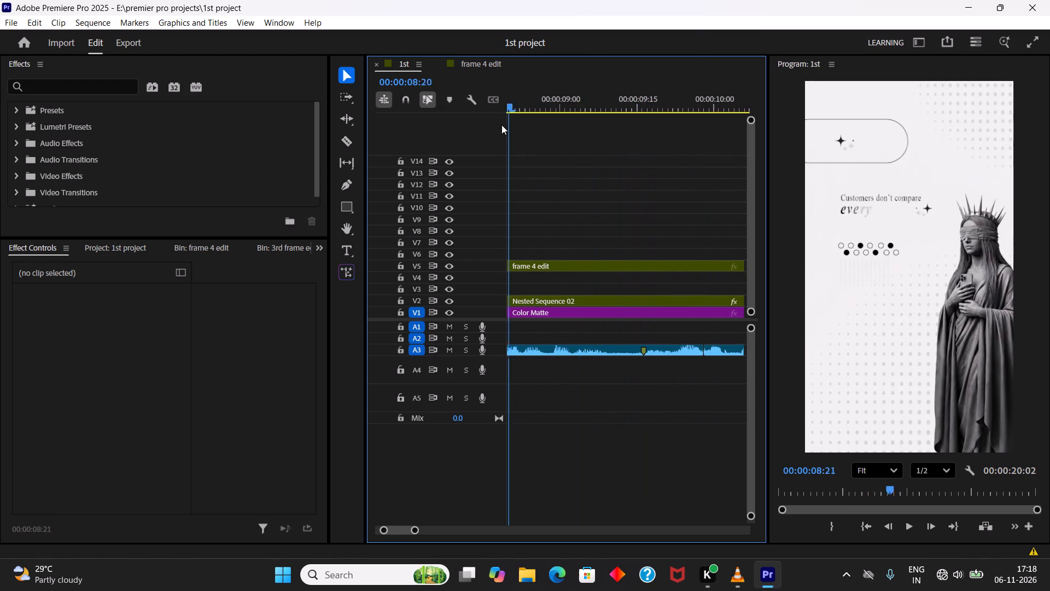
pyautogui.moveTo(501, 125); pyautogui.dragTo(651, 129)
pyautogui.press('space')
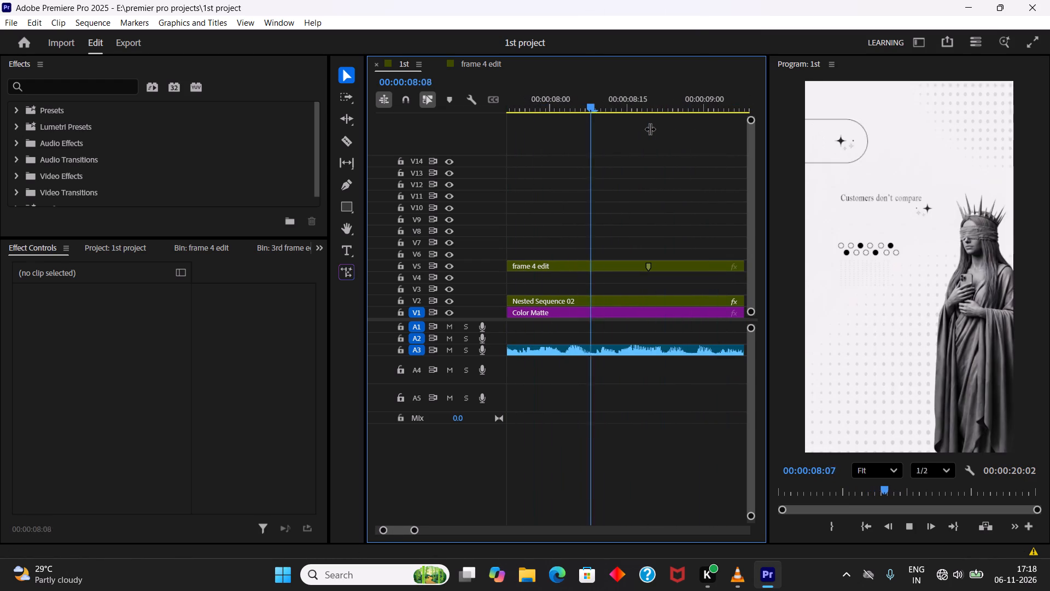
pyautogui.press('space')
# Switch to the reference video in VLC and replay its opening frames through the fourth frame, examining the rounded rectangle's slide-in motion.
pyautogui.click(732, 577)
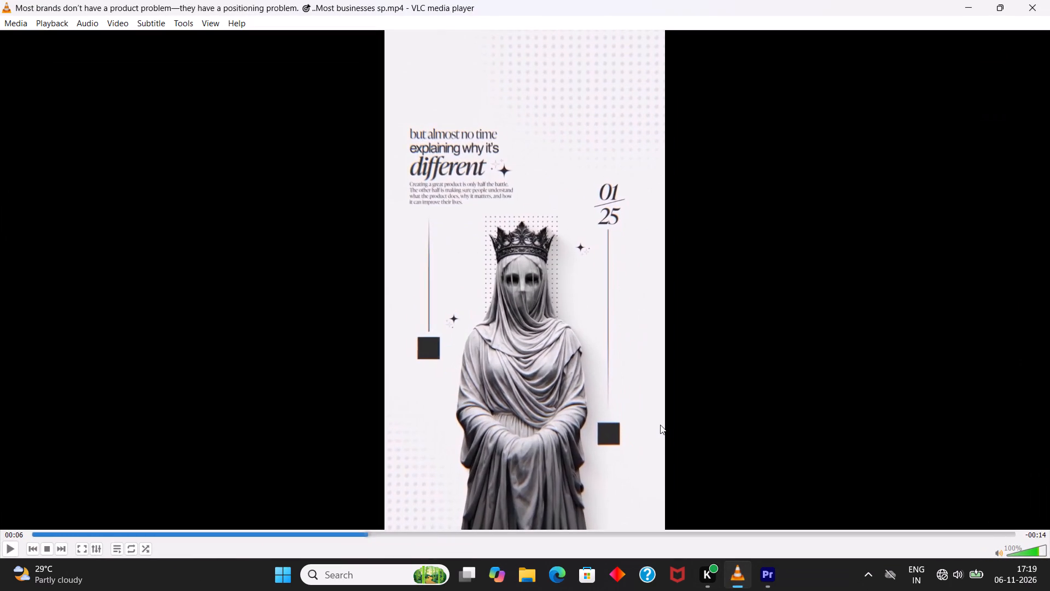
pyautogui.click(660, 417)
pyautogui.press('space')
pyautogui.rightClick(714, 0)
pyautogui.moveTo(707, 0); pyautogui.dragTo(692, 0, button='right')
pyautogui.click(659, 0)
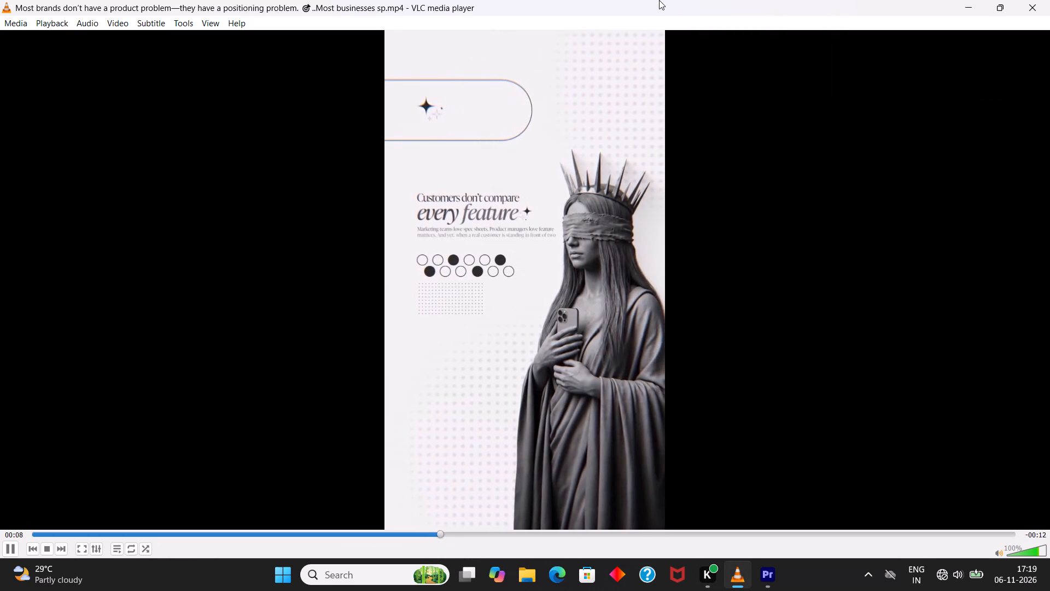
pyautogui.press('Left')
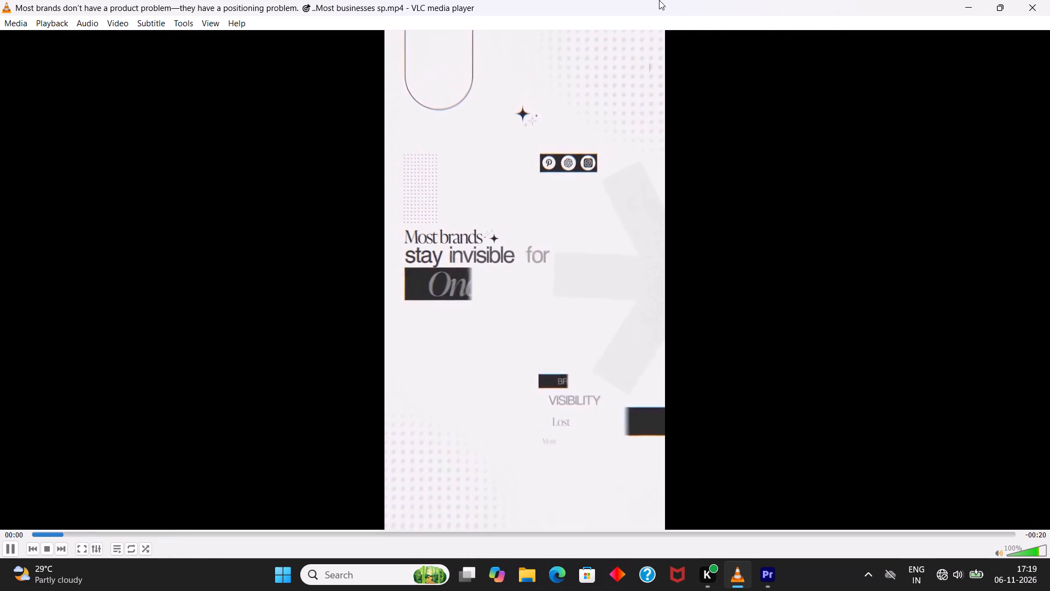
pyautogui.rightClick(659, 0)
pyautogui.click(599, 0)
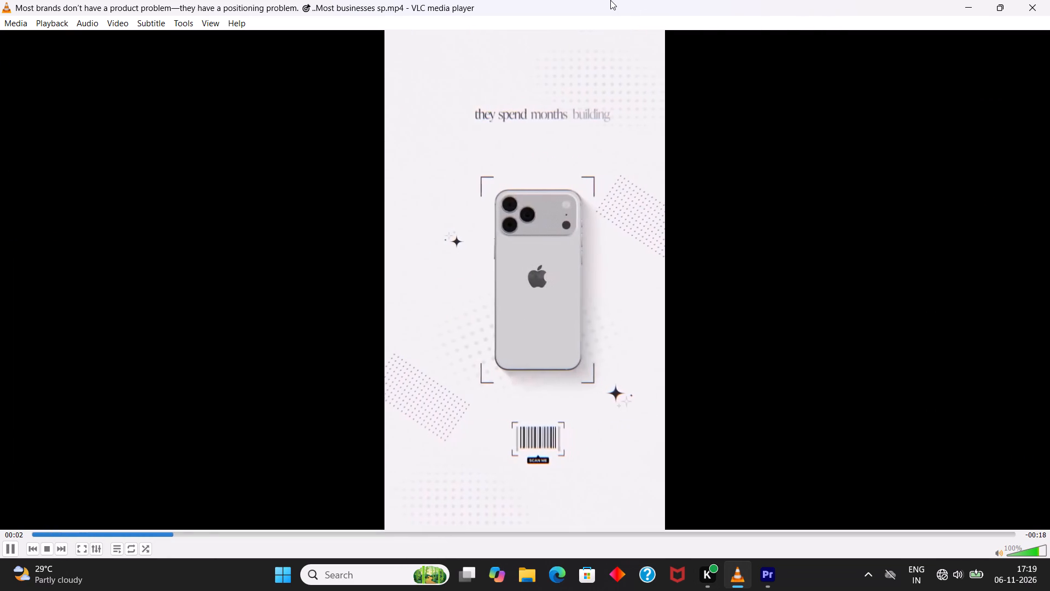
pyautogui.rightClick(610, 0)
pyautogui.click(581, 5)
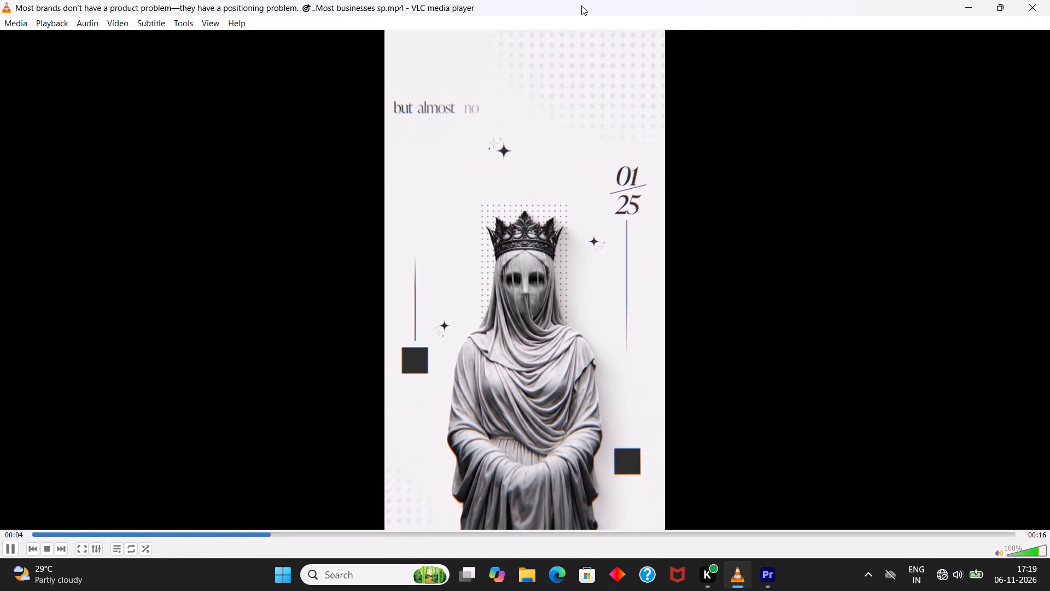
pyautogui.rightClick(581, 5)
pyautogui.rightClick(544, 0)
pyautogui.click(524, 0)
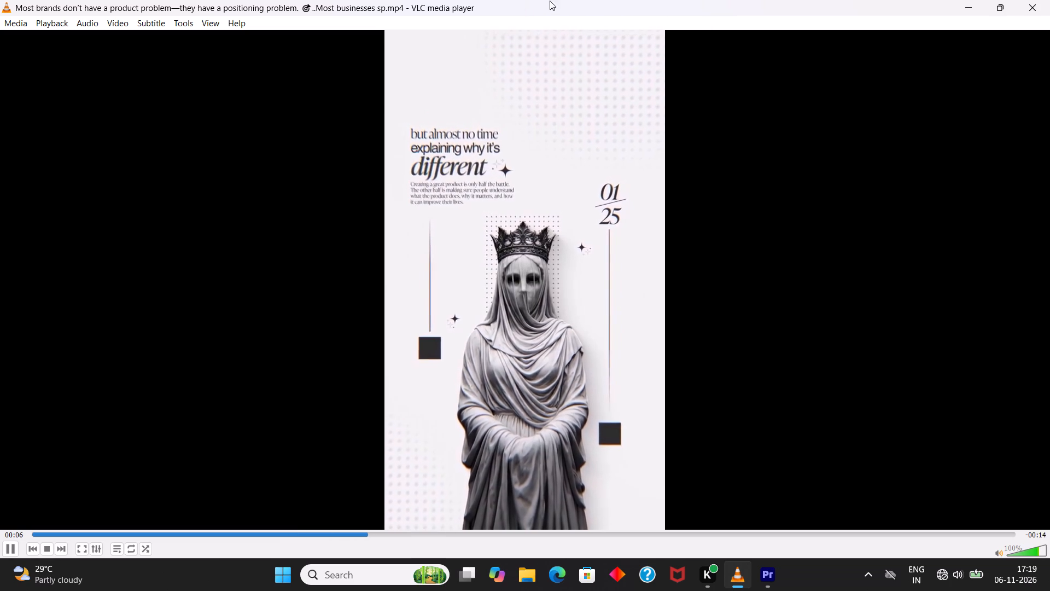
pyautogui.rightClick(582, 0)
pyautogui.moveTo(563, 0); pyautogui.dragTo(520, 0, button='right')
pyautogui.click(479, 0)
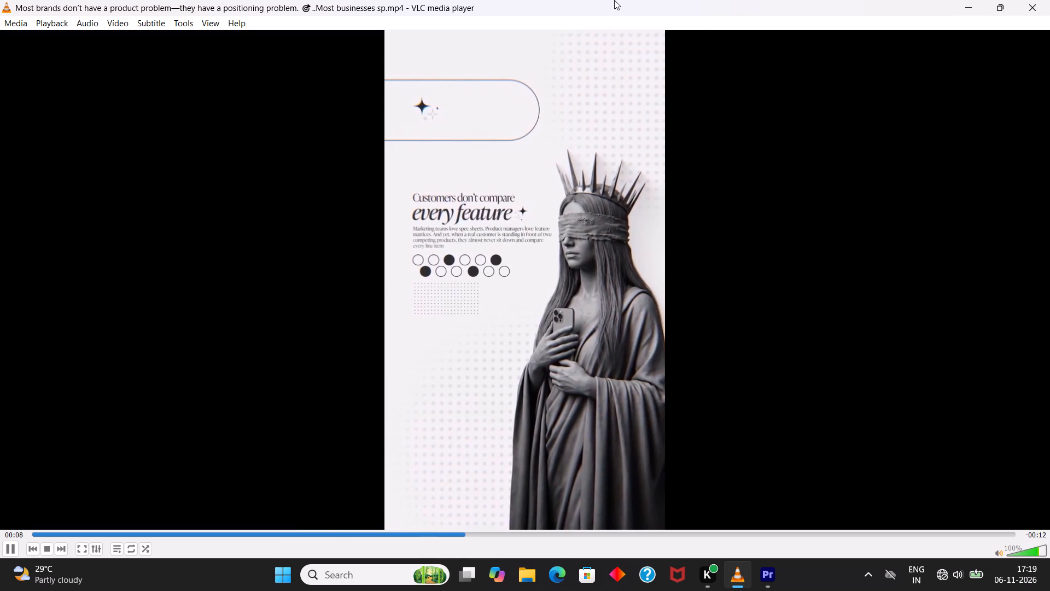
pyautogui.hotkey('shift', 'Left')
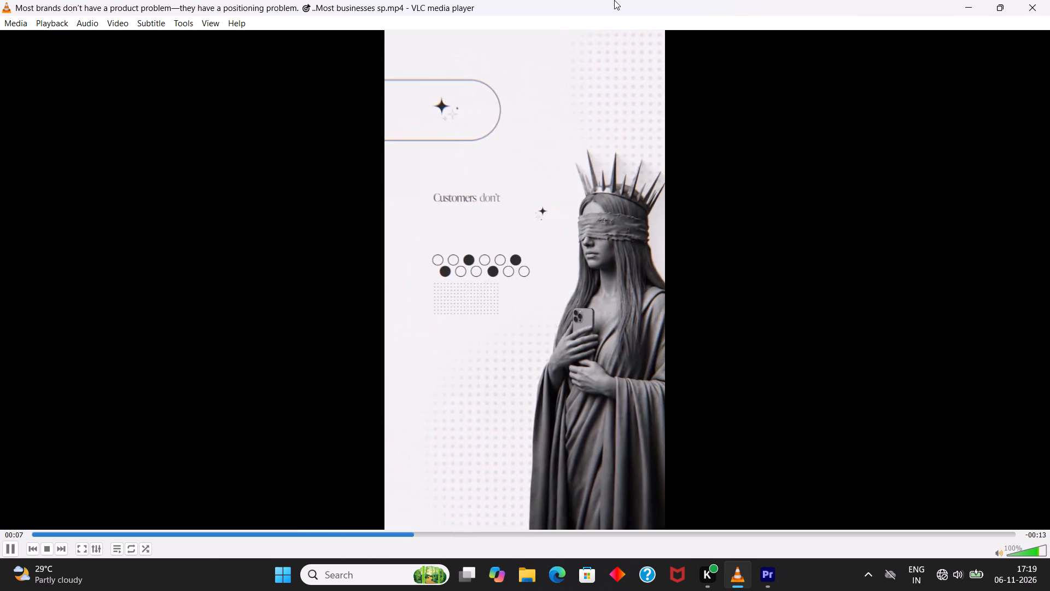
pyautogui.press('space')
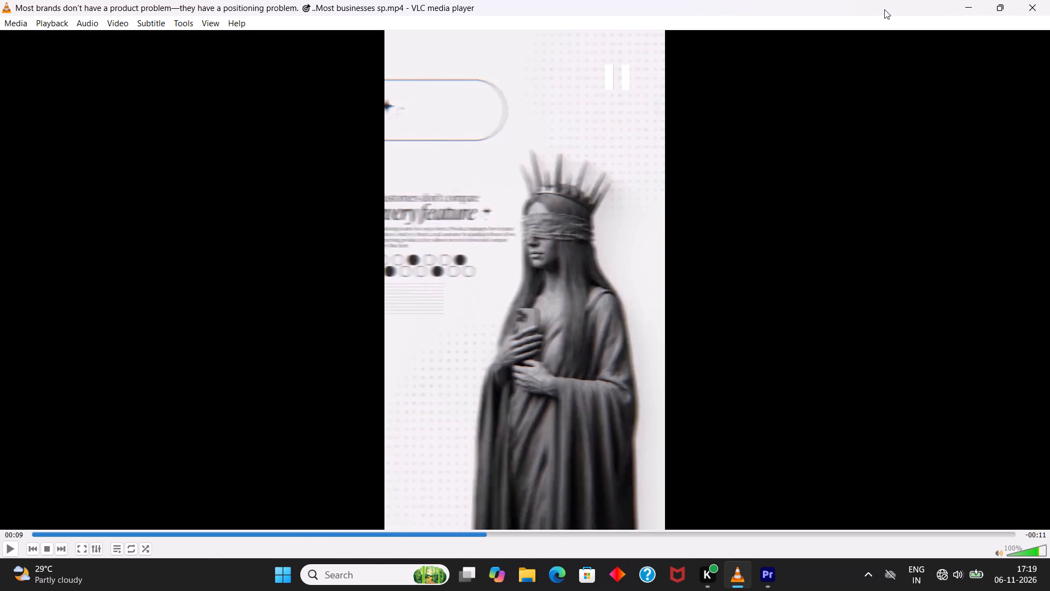
pyautogui.hotkey('shift', 'Left')
pyautogui.press('space')
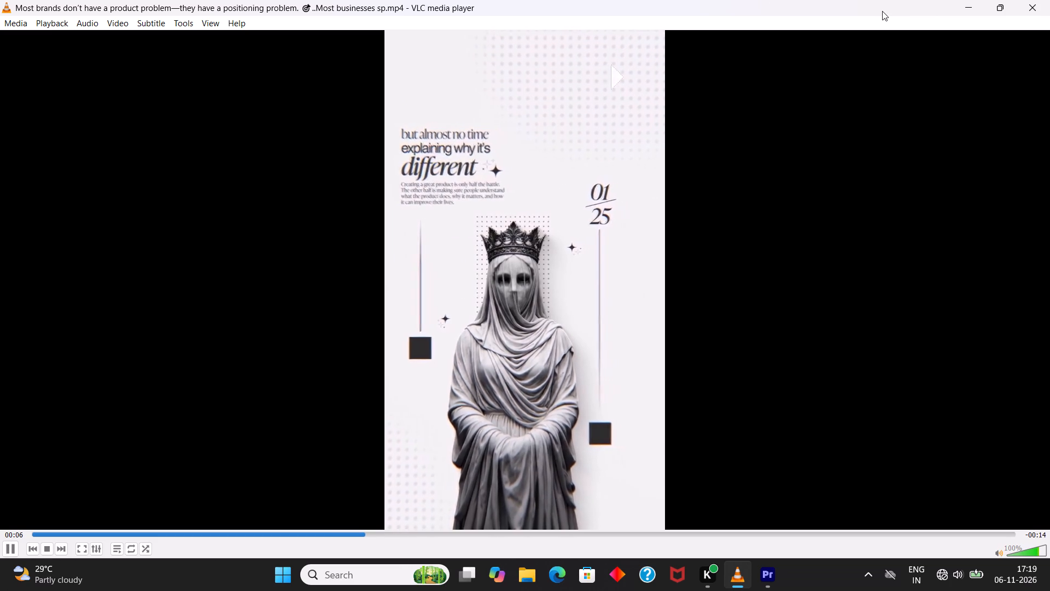
pyautogui.rightClick(982, 0)
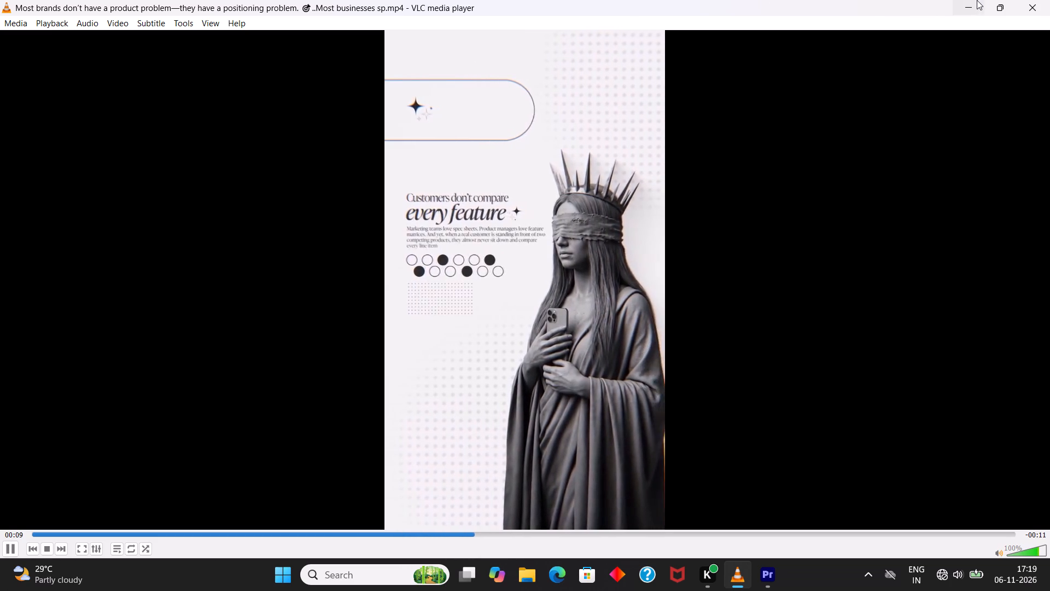
pyautogui.click(861, 0)
pyautogui.press('space')
pyautogui.click(975, 3)
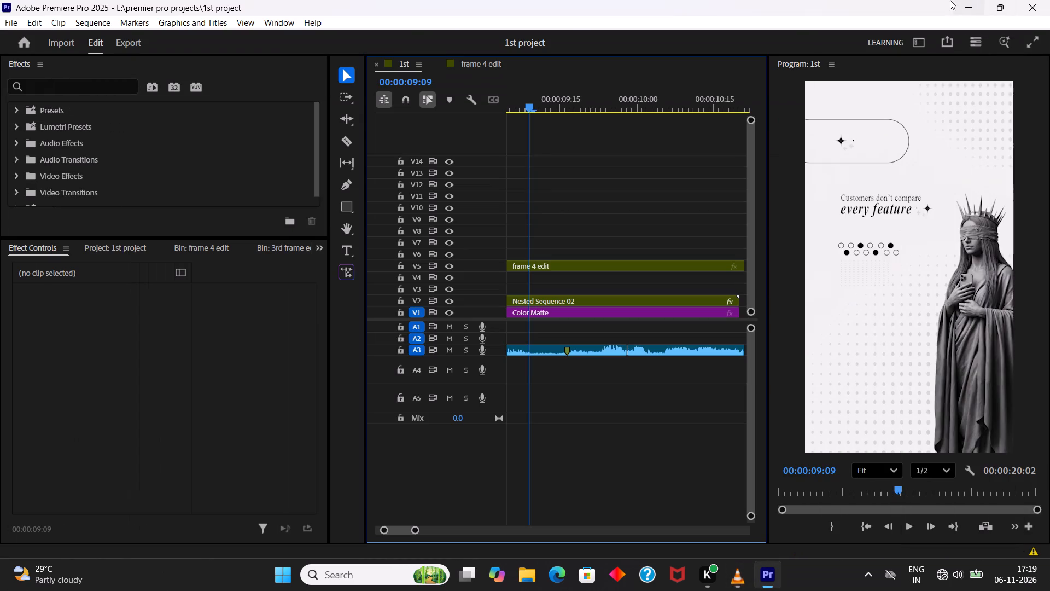
# In the frame 4 edit sequence, lengthen the incoming ease on Rectangle 1's last Position keyframe so the velocity curve peaks near the start.
pyautogui.click(481, 67)
pyautogui.moveTo(548, 107); pyautogui.dragTo(477, 112)
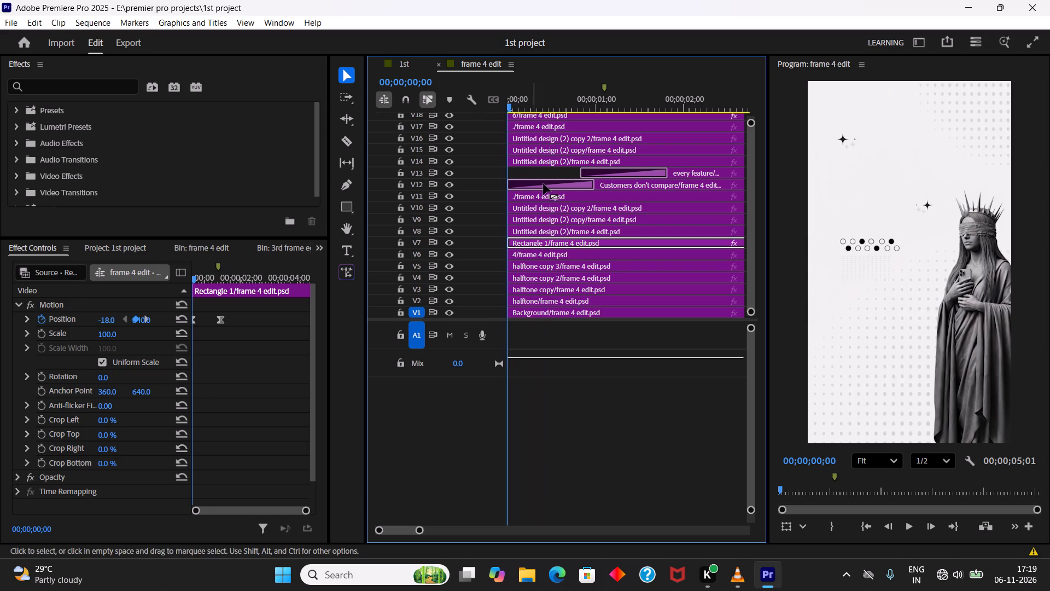
pyautogui.moveTo(233, 312); pyautogui.dragTo(191, 330)
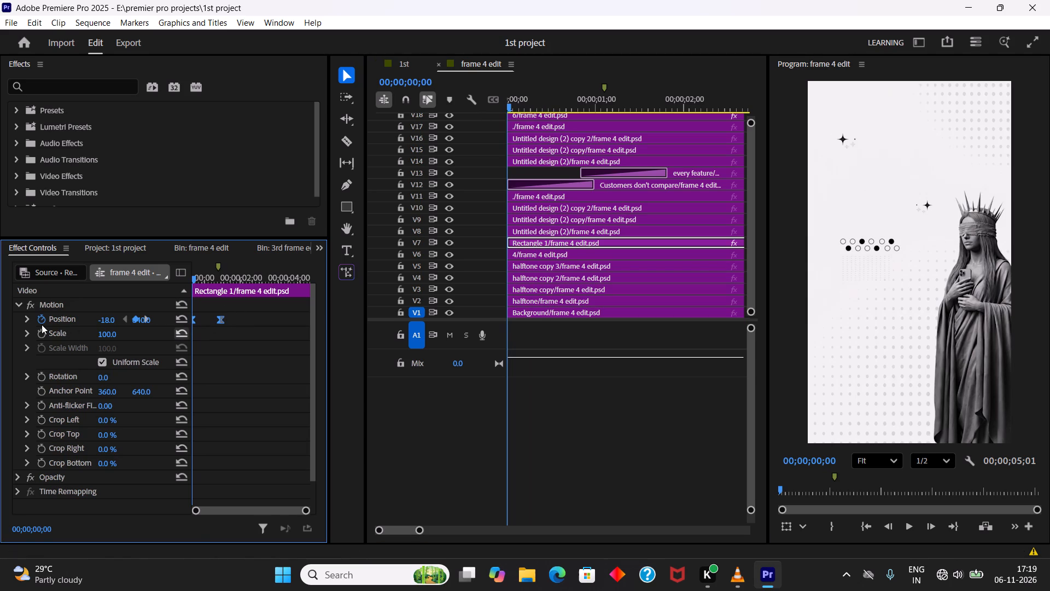
pyautogui.click(27, 321)
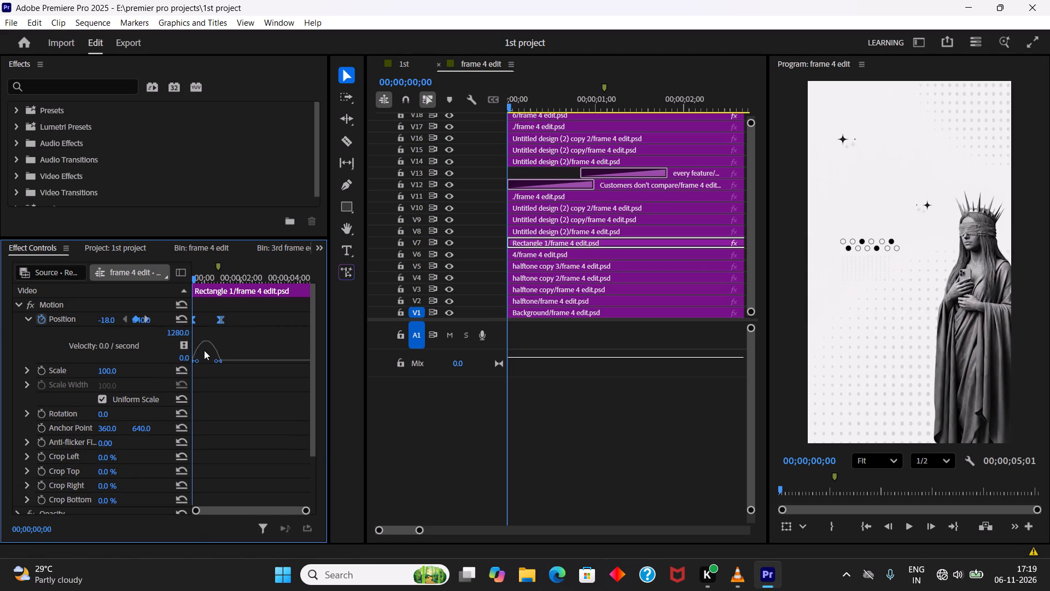
pyautogui.press('=')
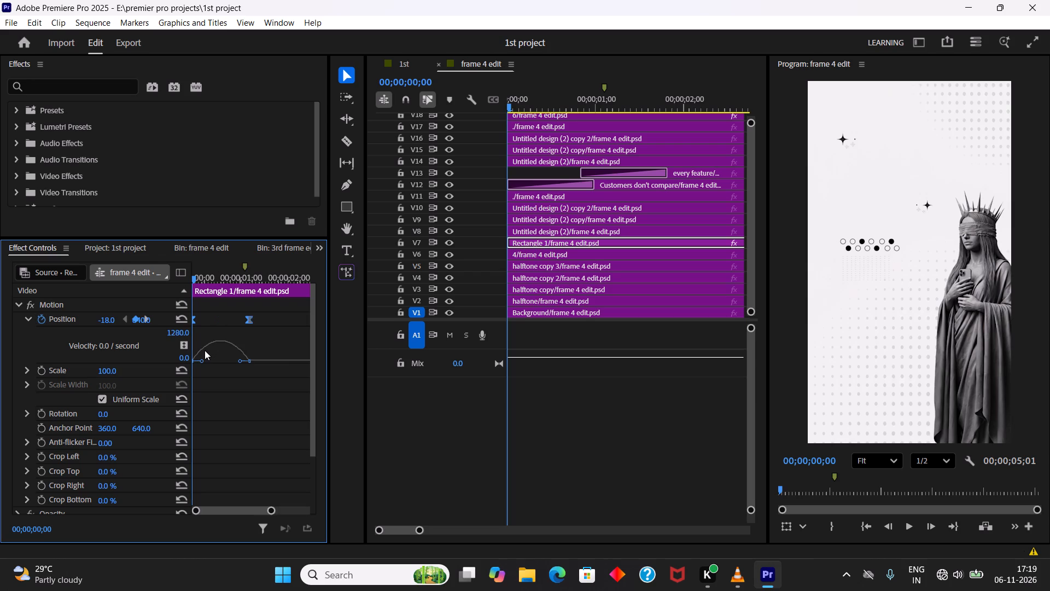
pyautogui.press('=')
pyautogui.moveTo(223, 279); pyautogui.dragTo(177, 281)
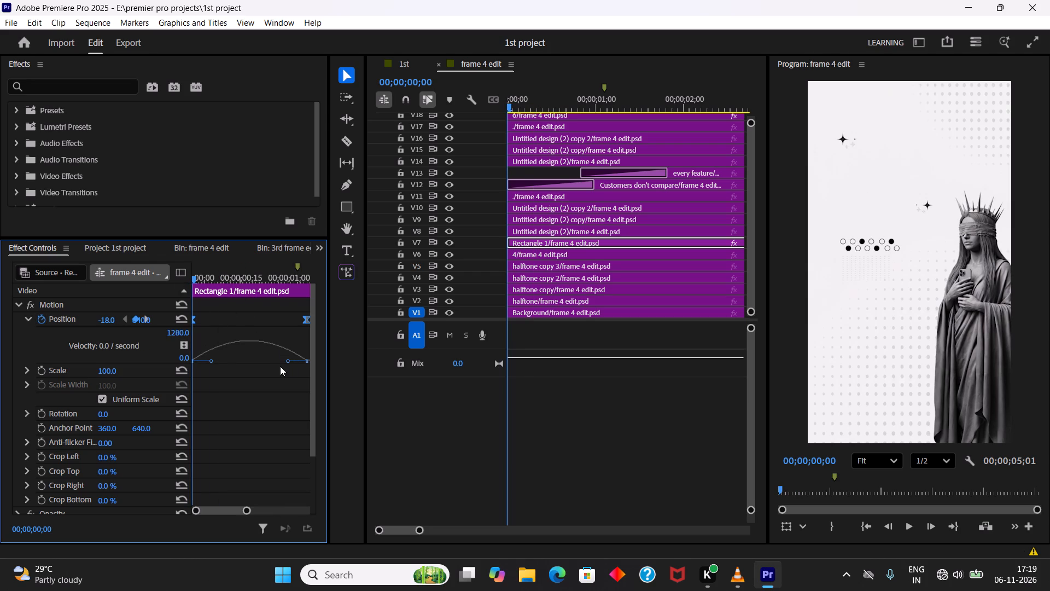
pyautogui.rightClick(398, 25)
pyautogui.rightClick(390, 4)
pyautogui.click(377, 4)
pyautogui.rightClick(592, 0)
pyautogui.moveTo(558, 1); pyautogui.dragTo(537, 1, button='right')
pyautogui.click(475, 5)
pyautogui.moveTo(288, 362); pyautogui.dragTo(254, 362)
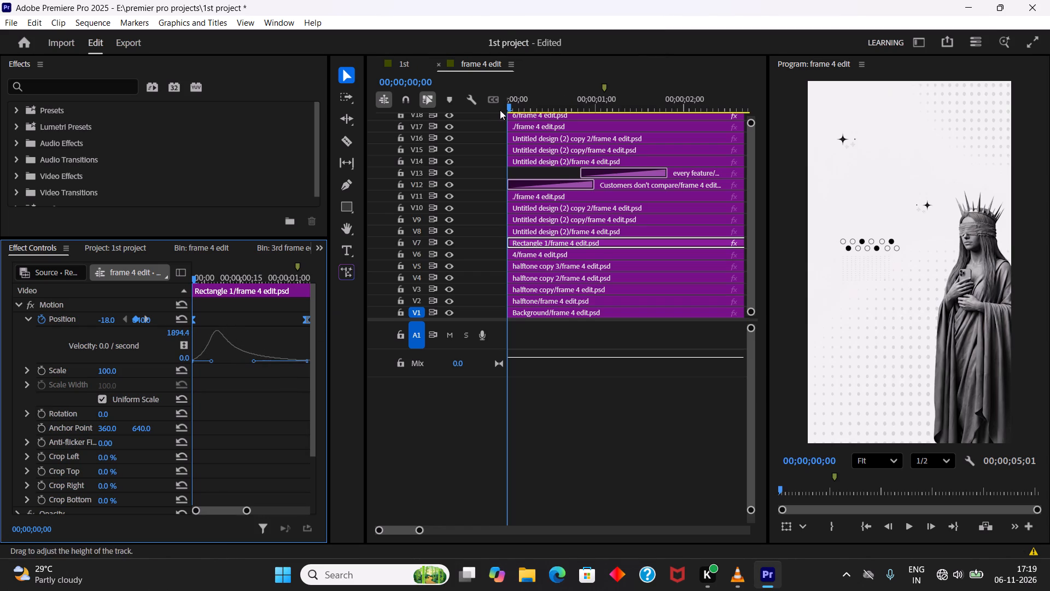
# Play the frame 4 edit sequence from its beginning to check the rectangle's reshaped slide-in.
pyautogui.moveTo(527, 108); pyautogui.dragTo(508, 108)
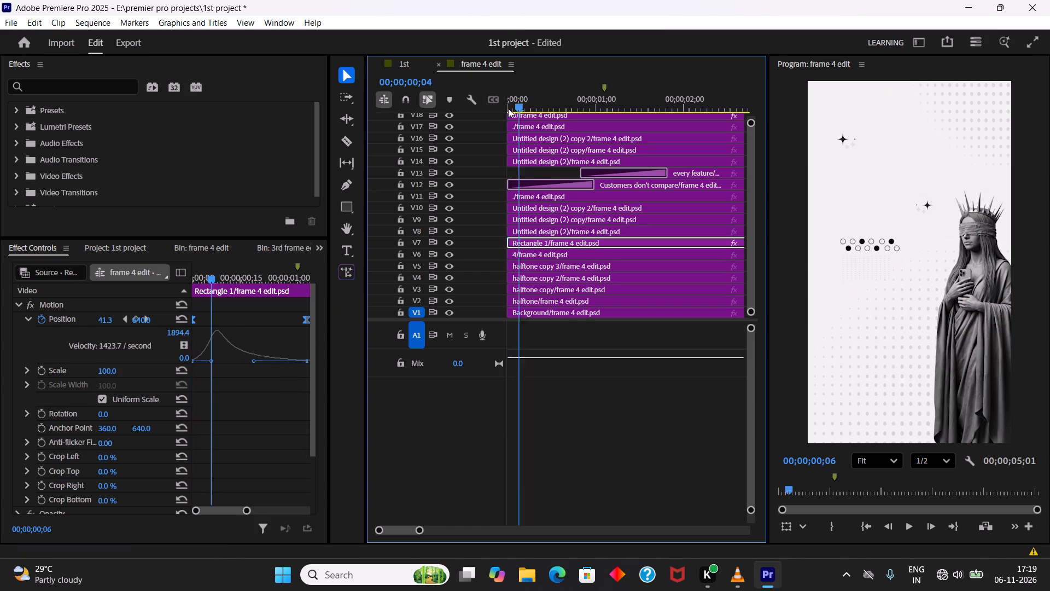
pyautogui.moveTo(508, 108); pyautogui.dragTo(471, 116)
pyautogui.press('space')
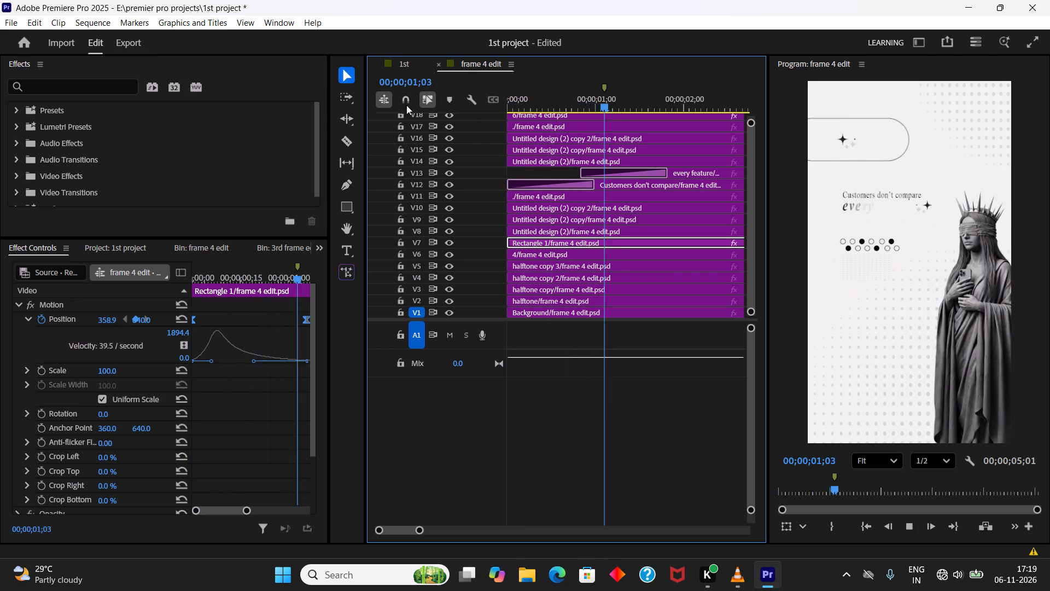
pyautogui.press('space')
# Return to the 1st sequence and save the project.
pyautogui.click(402, 63)
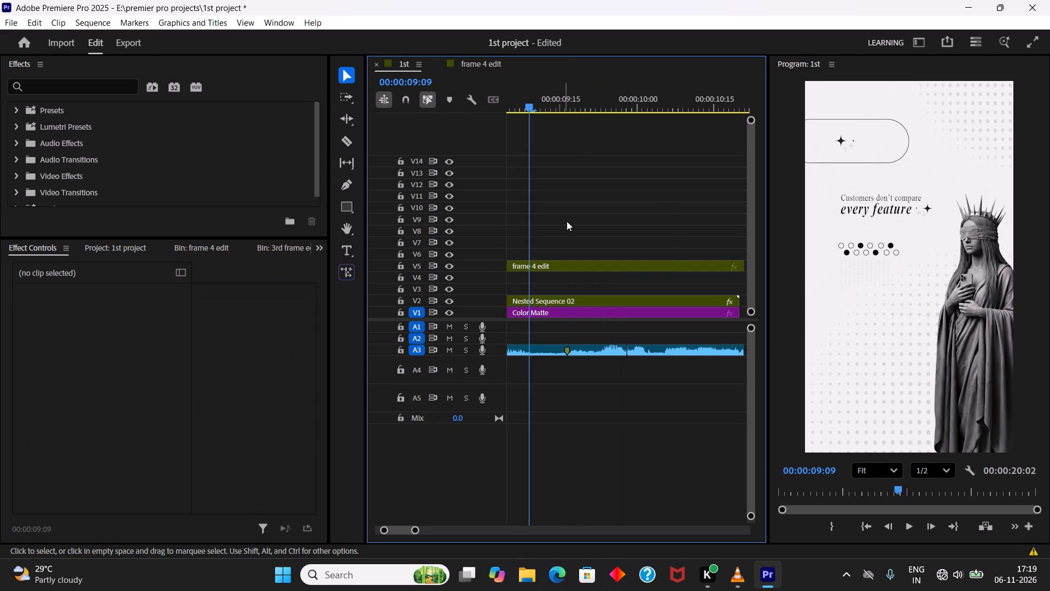
pyautogui.hotkey('ctrl', 's')
# Replay the 1st sequence from the 3rd frame edit clip through the frame 4 edit clip to review the rectangle's slide-in in context.
pyautogui.press('-')
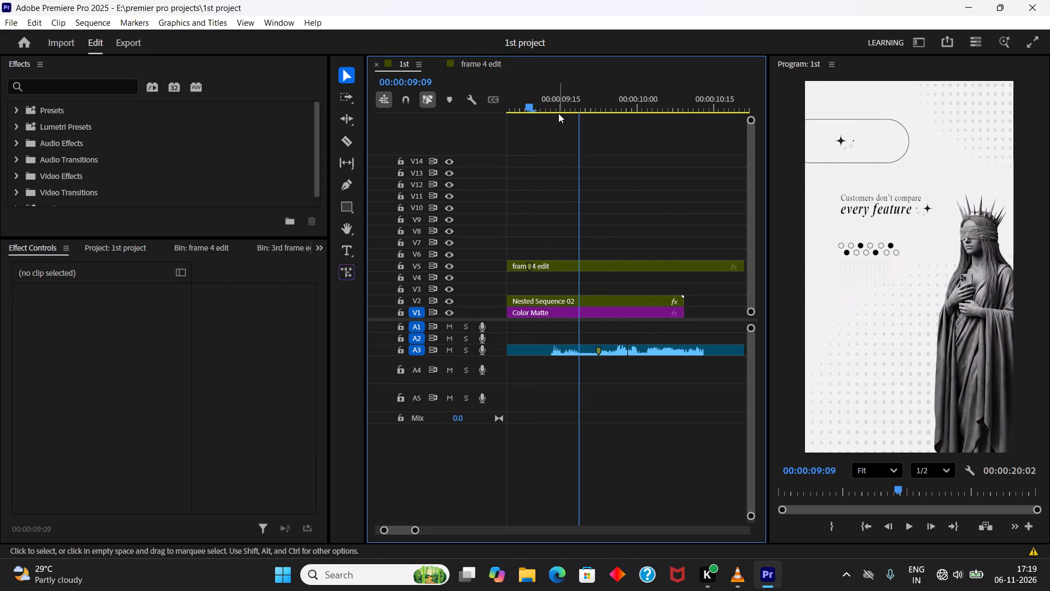
pyautogui.moveTo(563, 108); pyautogui.dragTo(498, 113)
pyautogui.press('space')
pyautogui.rightClick(657, 0)
pyautogui.click(623, 0)
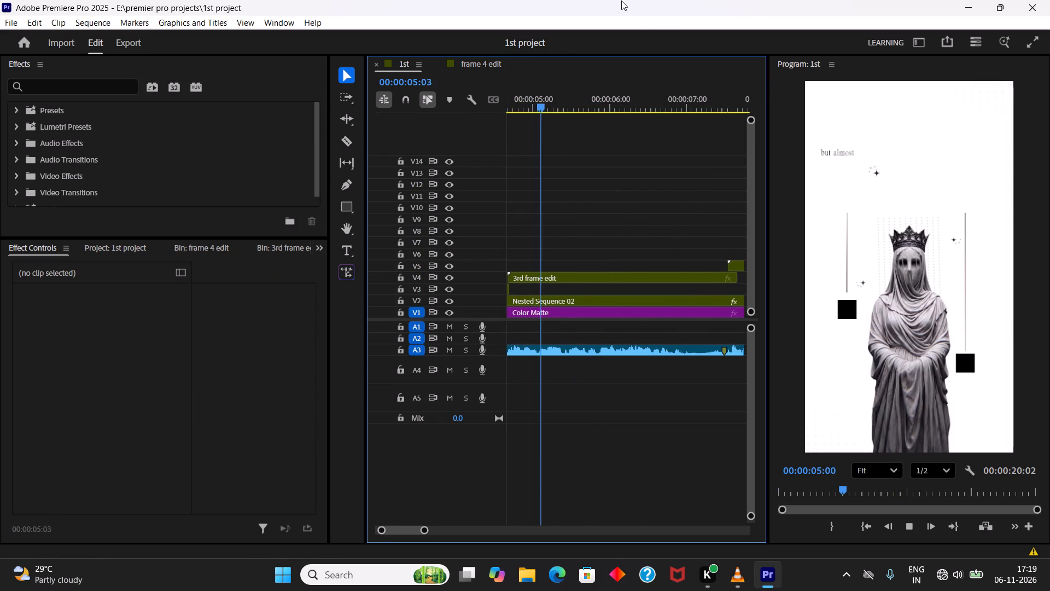
pyautogui.rightClick(682, 0)
pyautogui.moveTo(666, 0); pyautogui.dragTo(661, 0, button='right')
pyautogui.click(606, 1)
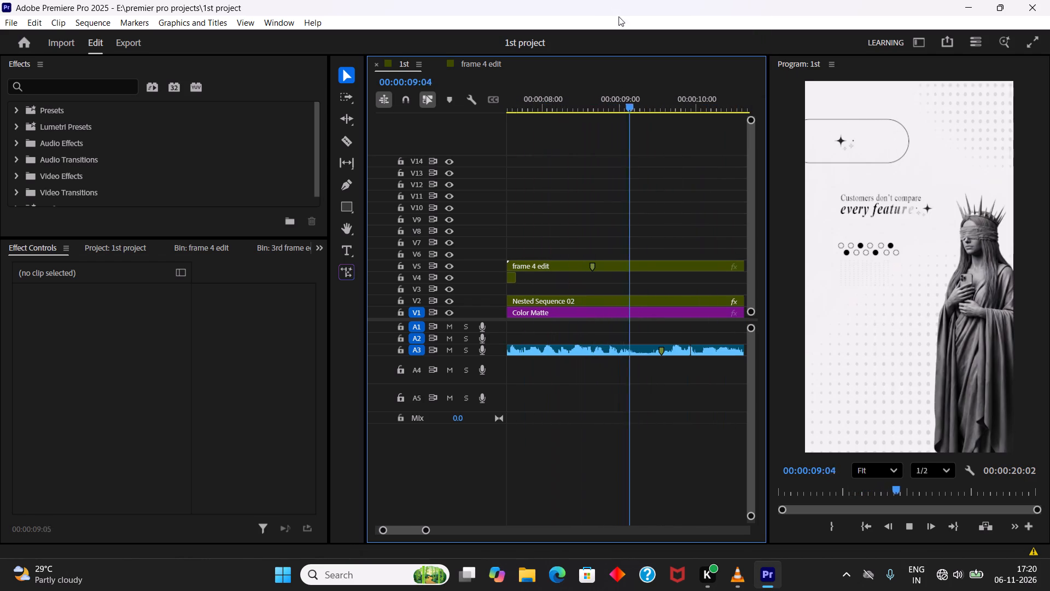
pyautogui.press('space')
pyautogui.moveTo(575, 109); pyautogui.dragTo(522, 114)
pyautogui.press('space')
pyautogui.moveTo(692, 0); pyautogui.dragTo(685, 1, button='right')
pyautogui.rightClick(640, 10)
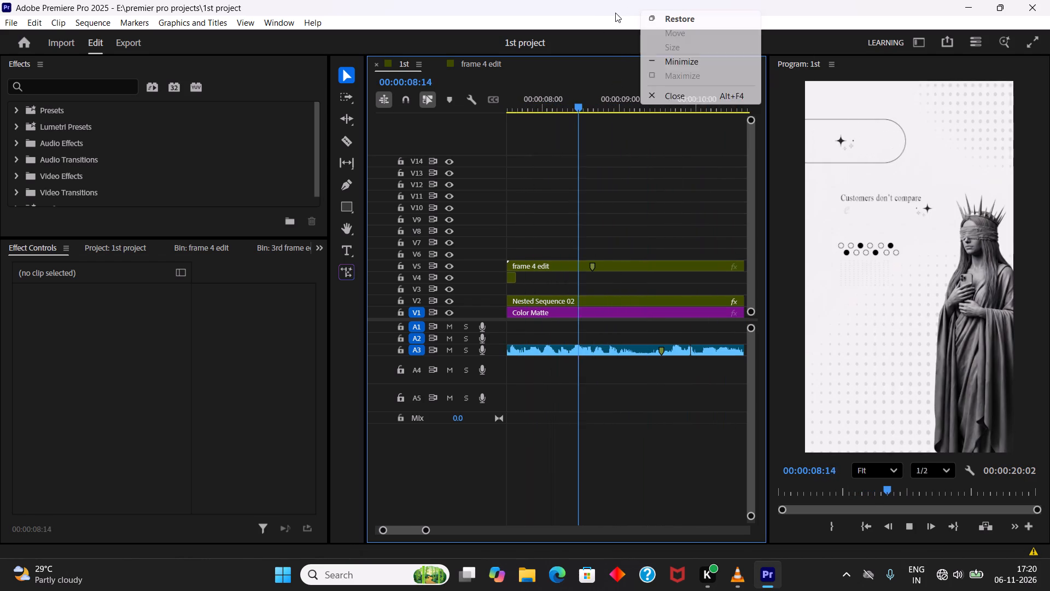
pyautogui.click(613, 13)
pyautogui.press('space')
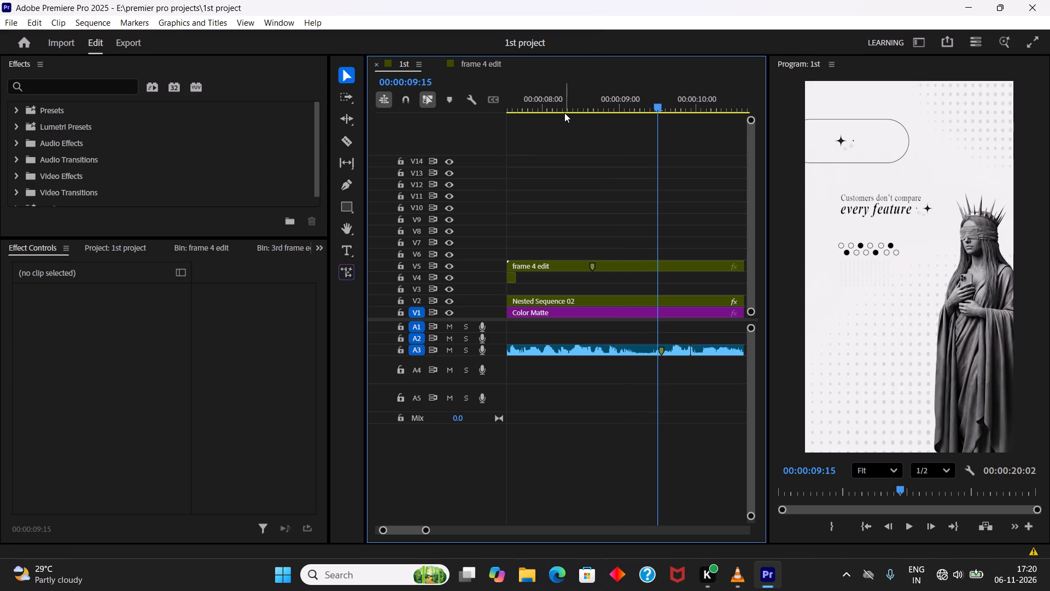
# Save the project and replay the 1st sequence from 00:00:04:05 through the frame 4 edit clip to review the scene transitions.
pyautogui.moveTo(559, 109); pyautogui.dragTo(474, 123)
pyautogui.press('space')
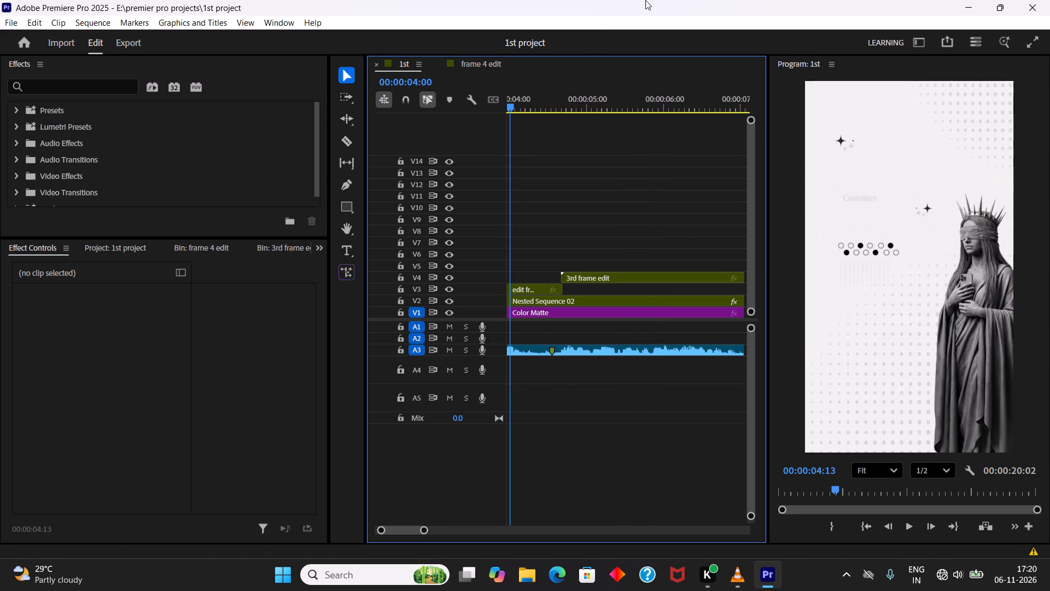
pyautogui.moveTo(645, 0); pyautogui.dragTo(639, 0, button='right')
pyautogui.click(577, 0)
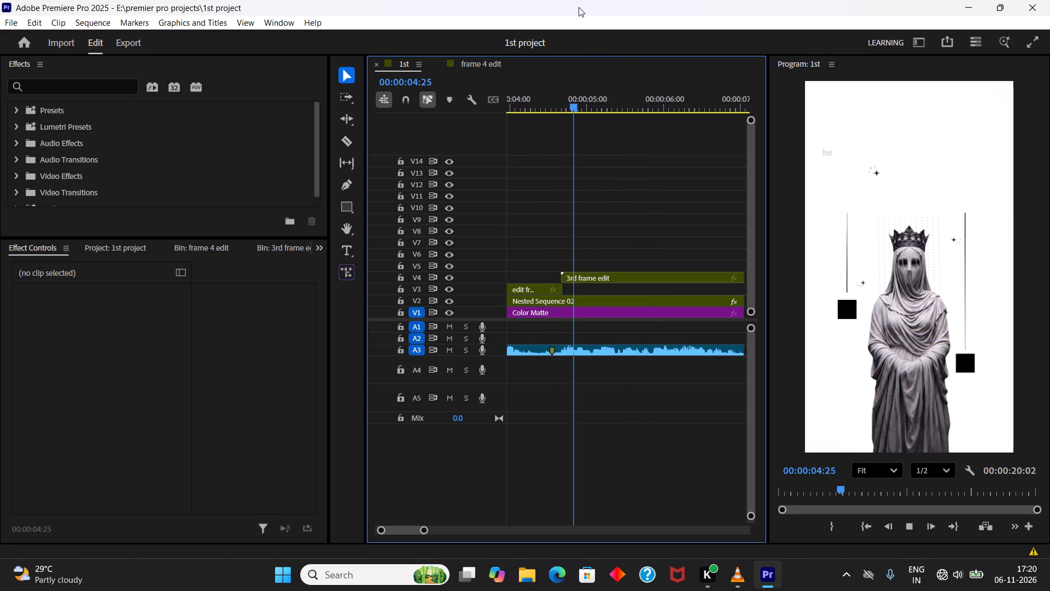
pyautogui.press('space')
pyautogui.click(538, 111)
pyautogui.hotkey('ctrl', 's')
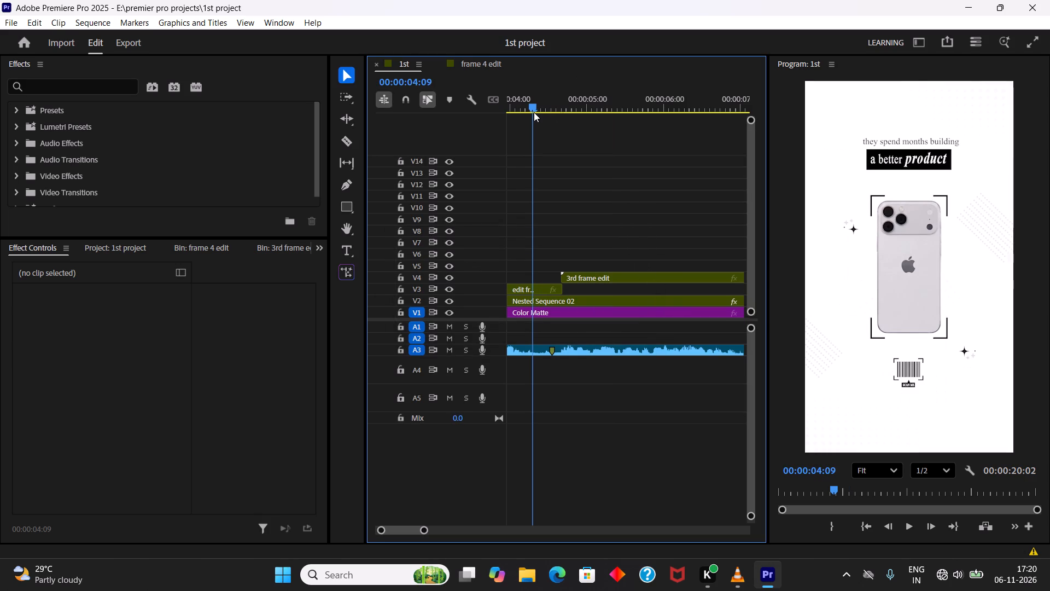
pyautogui.click(525, 109)
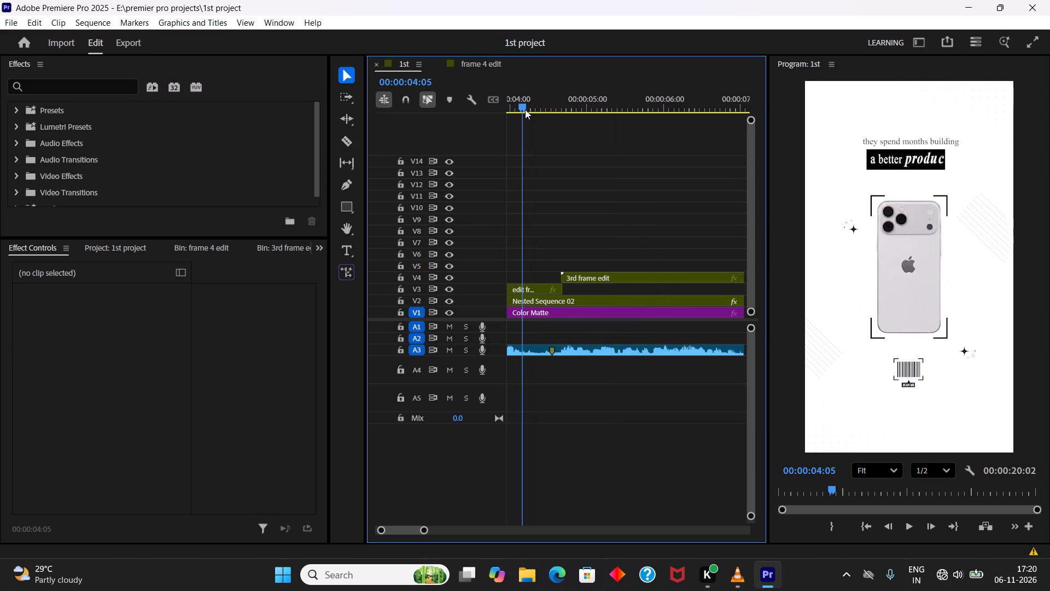
pyautogui.press('space')
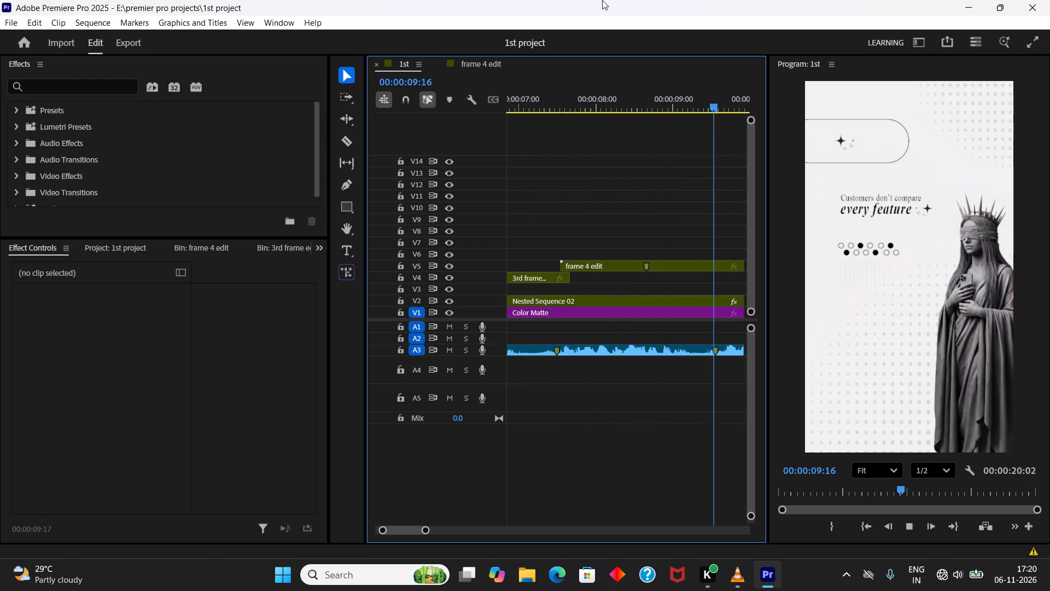
pyautogui.press('space')
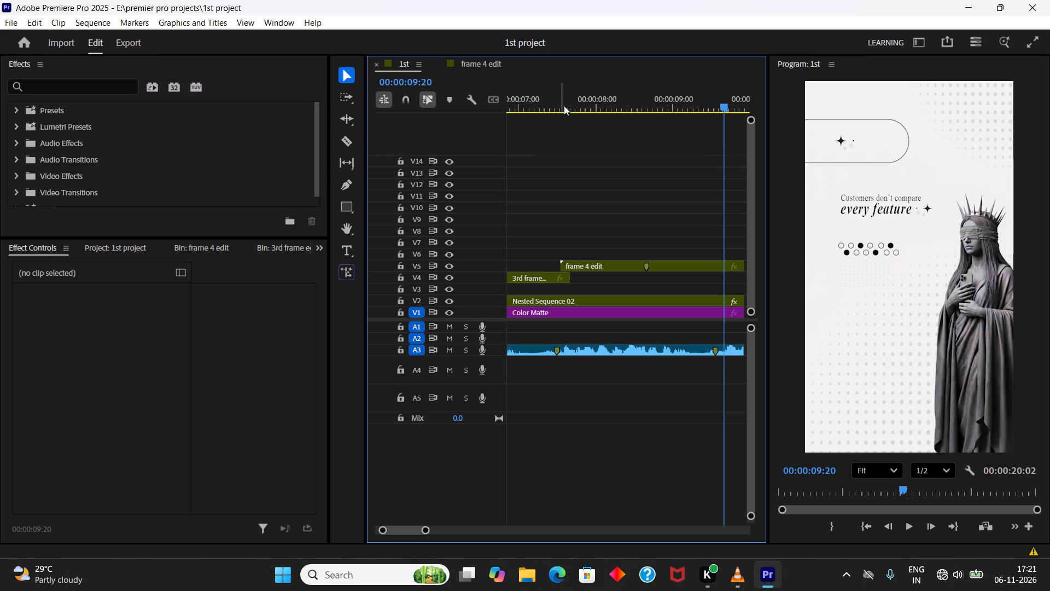
# Replay the frame 4 edit opening, and review the 1st sequence from near its start through the frame 4 edit clip.
pyautogui.moveTo(564, 107); pyautogui.dragTo(541, 110)
pyautogui.press('space')
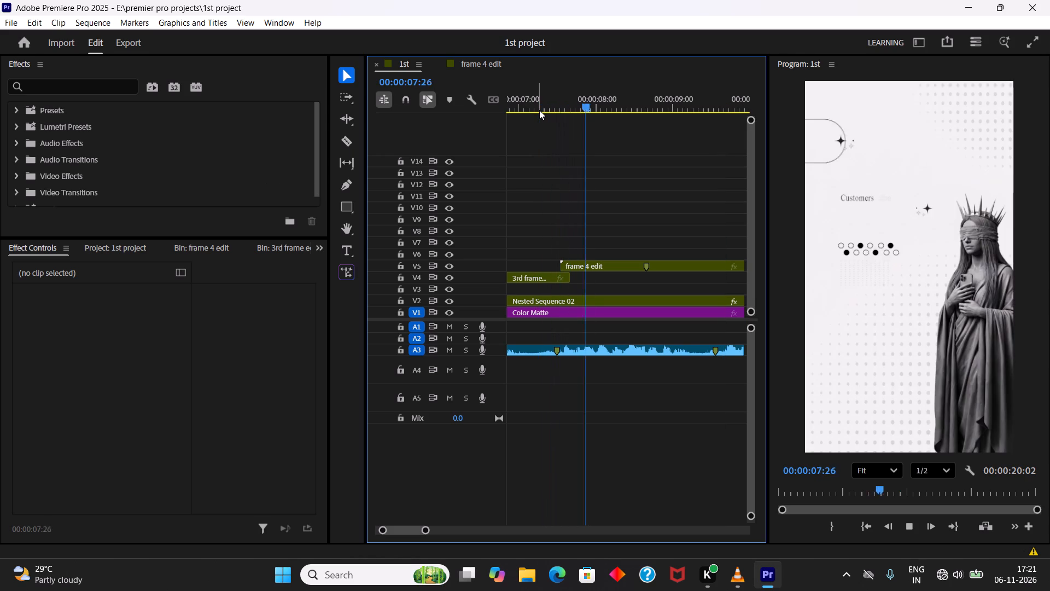
pyautogui.rightClick(749, 0)
pyautogui.rightClick(696, 0)
pyautogui.click(678, 0)
pyautogui.moveTo(555, 107); pyautogui.dragTo(503, 118)
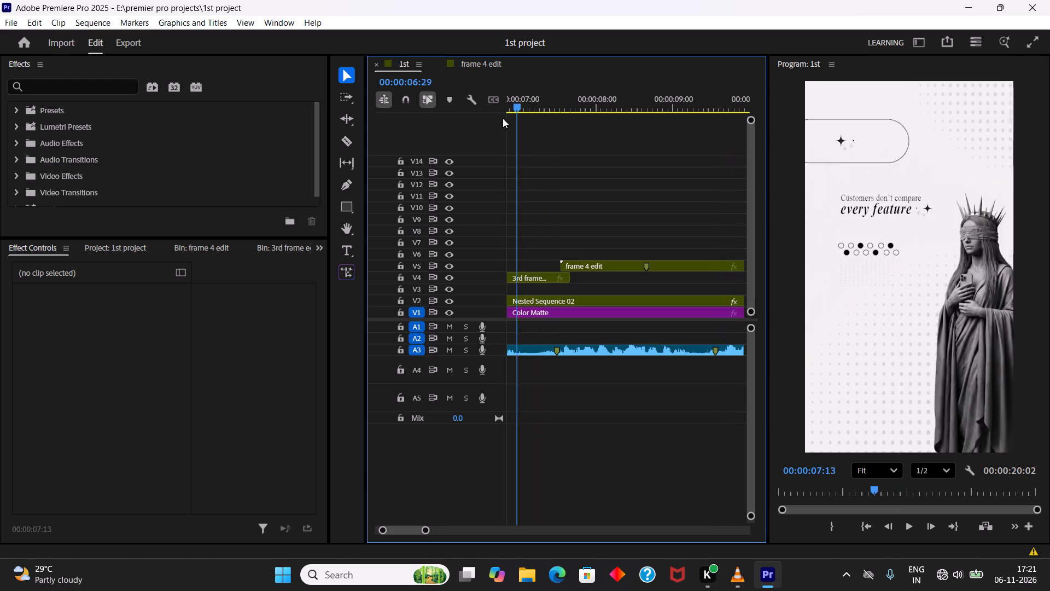
pyautogui.moveTo(503, 118); pyautogui.dragTo(405, 140)
pyautogui.press('space')
pyautogui.moveTo(698, 0); pyautogui.dragTo(686, 0, button='right')
pyautogui.rightClick(563, 1)
pyautogui.click(541, 1)
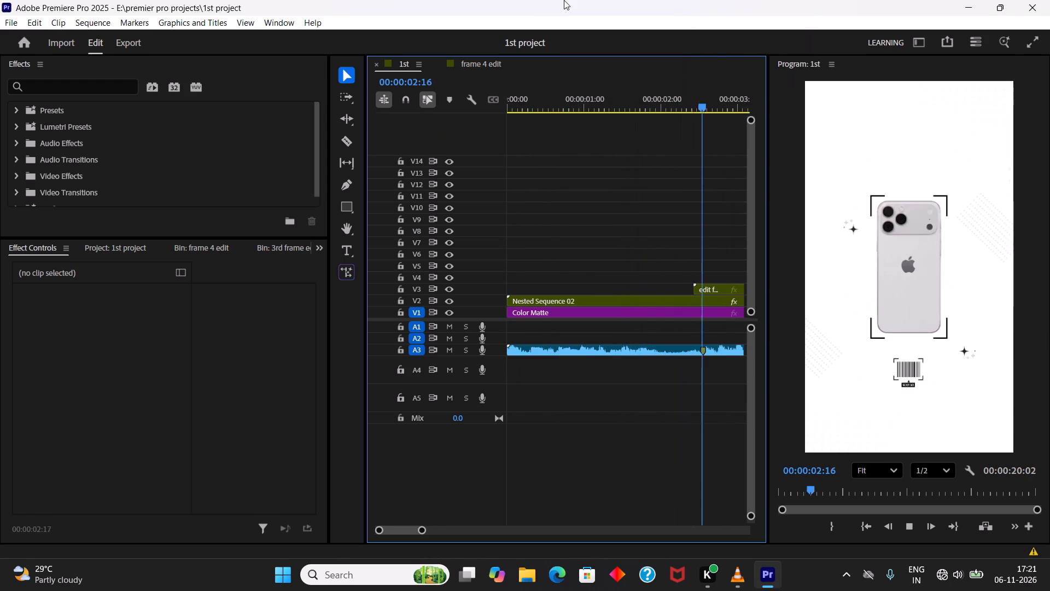
pyautogui.rightClick(608, 0)
pyautogui.moveTo(591, 0); pyautogui.dragTo(582, 1, button='right')
pyautogui.click(531, 0)
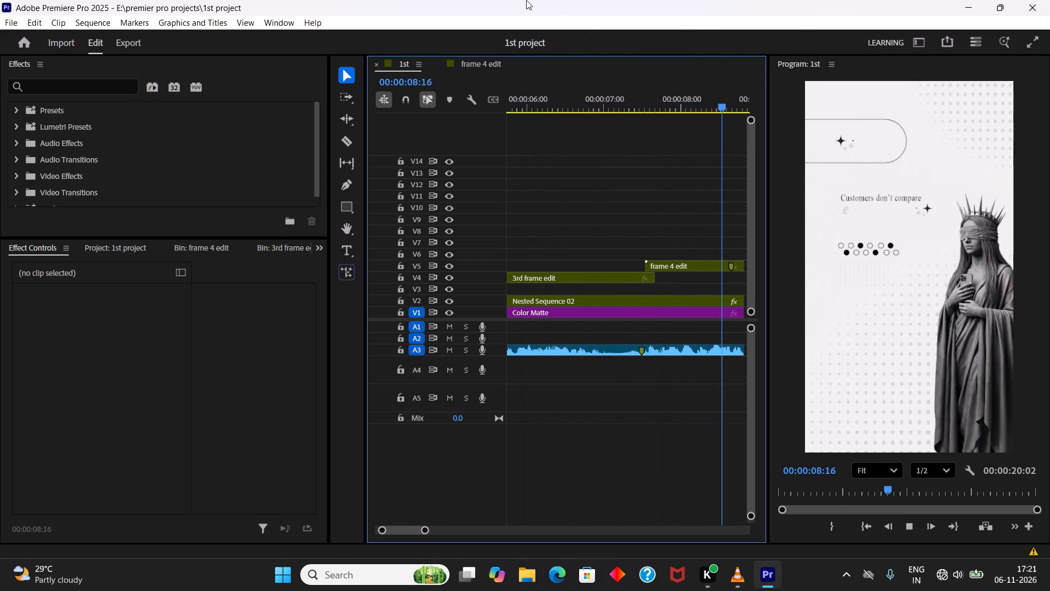
pyautogui.press('space')
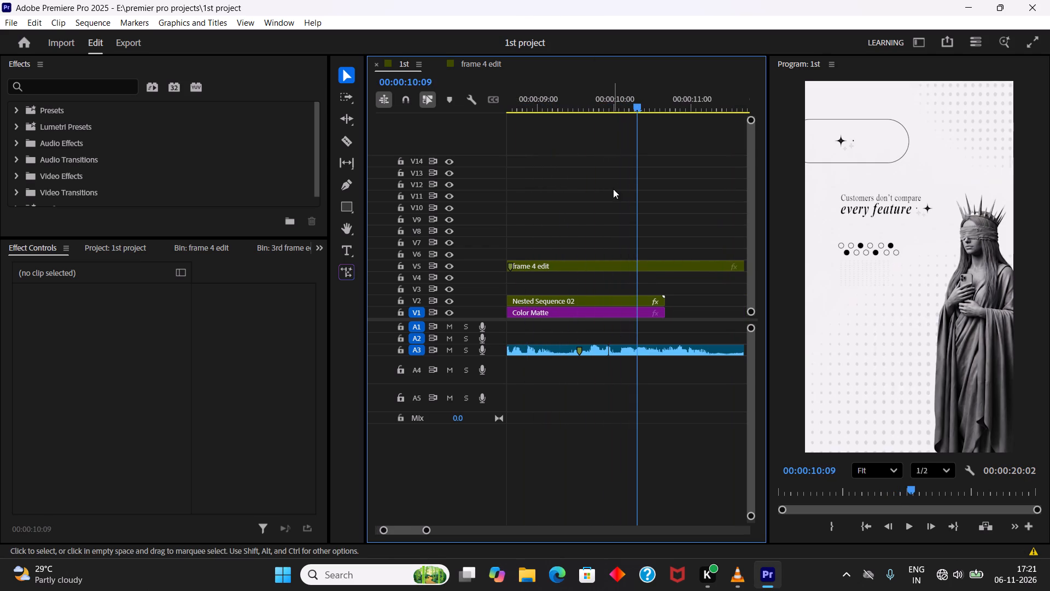
# Widen the timeline panel and replay the 1st sequence around the frame 4 edit clip to check where the scene should end.
pyautogui.moveTo(580, 112); pyautogui.dragTo(504, 118)
pyautogui.moveTo(541, 110); pyautogui.dragTo(499, 114)
pyautogui.press('space')
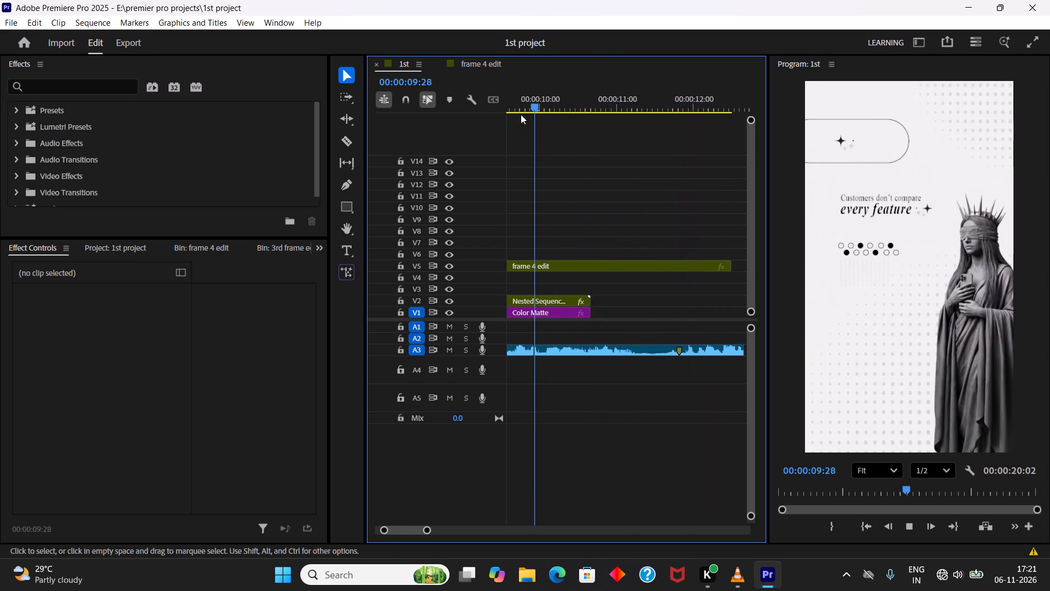
pyautogui.press('space')
pyautogui.moveTo(579, 110); pyautogui.dragTo(512, 115)
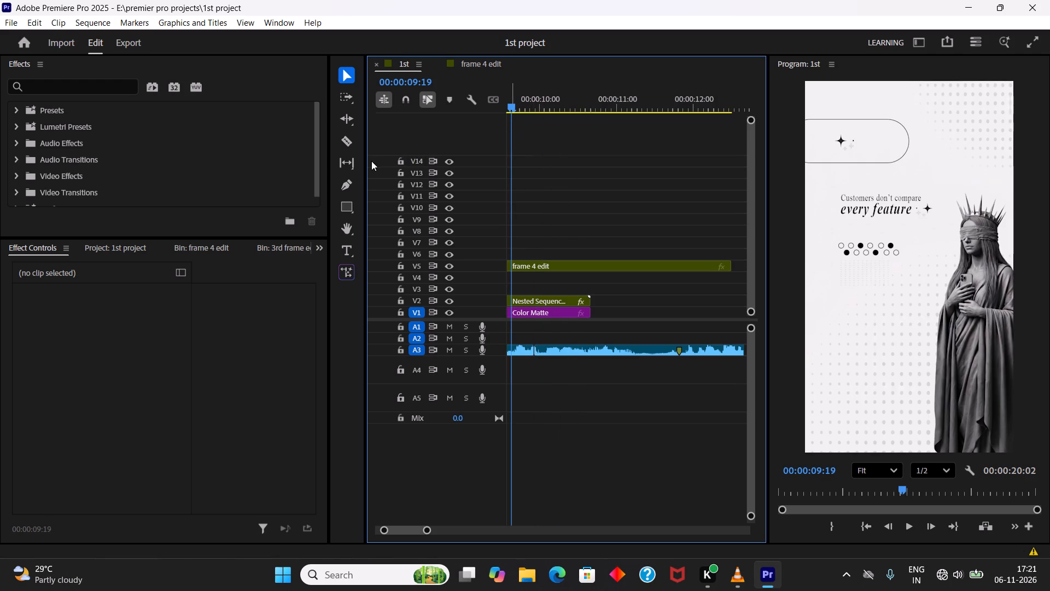
pyautogui.moveTo(366, 165); pyautogui.dragTo(281, 175)
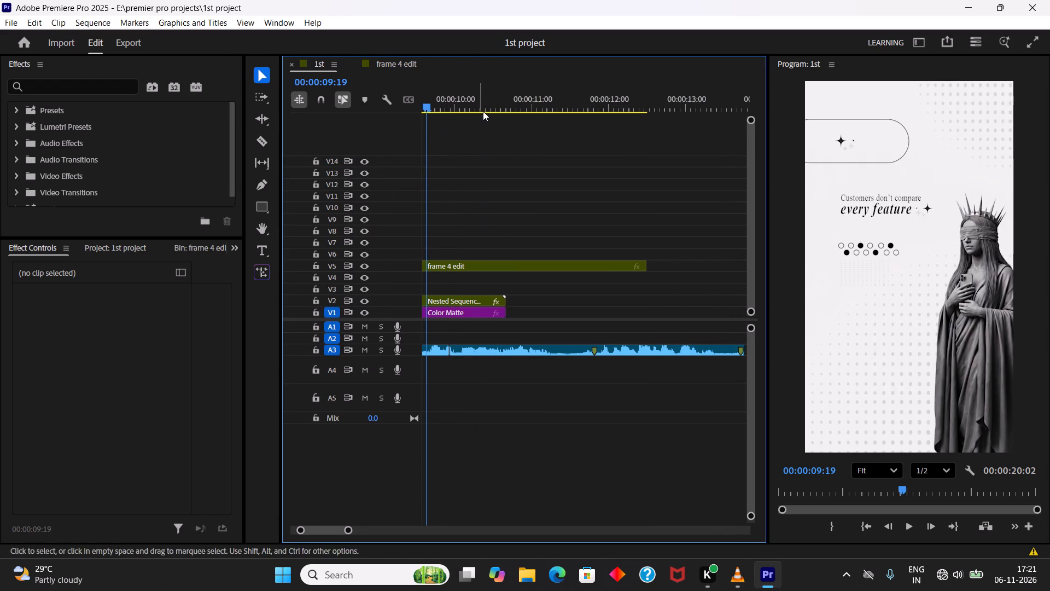
pyautogui.moveTo(465, 109); pyautogui.dragTo(401, 119)
pyautogui.press('space')
pyautogui.moveTo(716, 0); pyautogui.dragTo(710, 0, button='right')
pyautogui.click(650, 0)
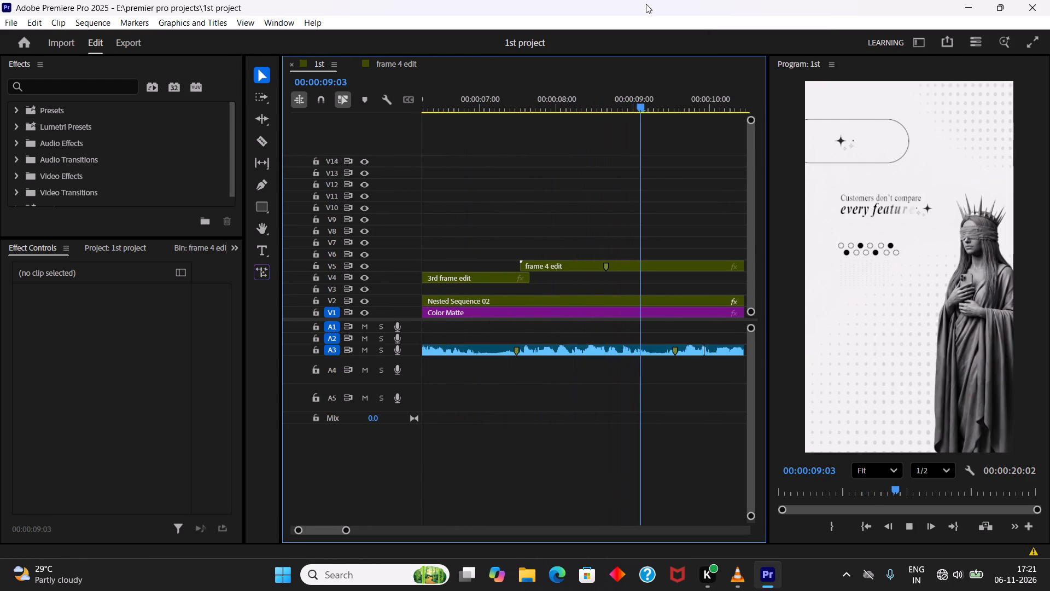
pyautogui.press('space')
# Save the project.
pyautogui.hotkey('ctrl', 's')
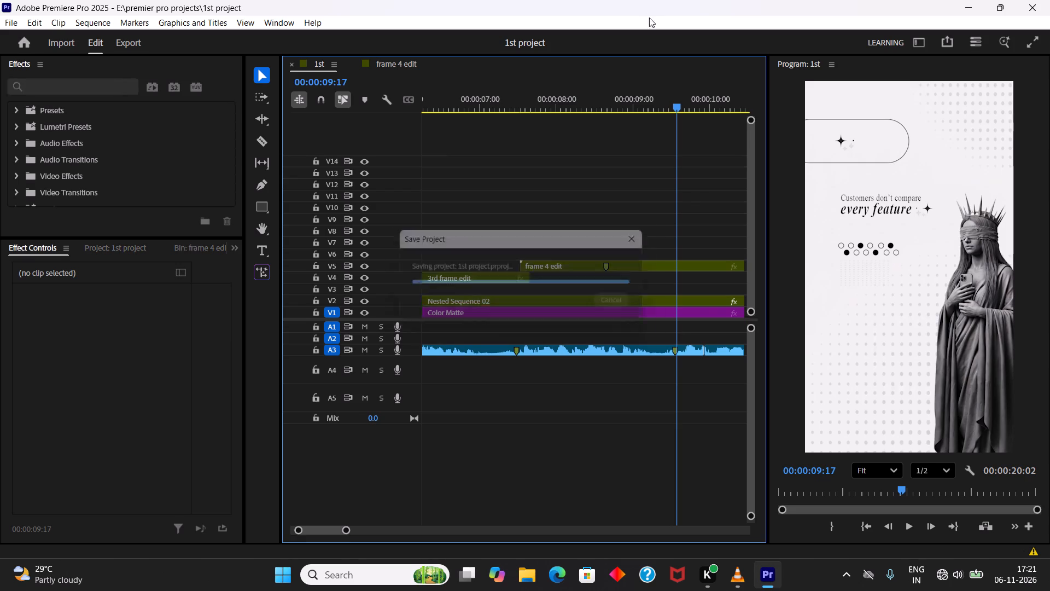
# Cut the frame 4 edit clip on V5 at 00:00:09:21 and delete the portion after the cut.
pyautogui.press('space')
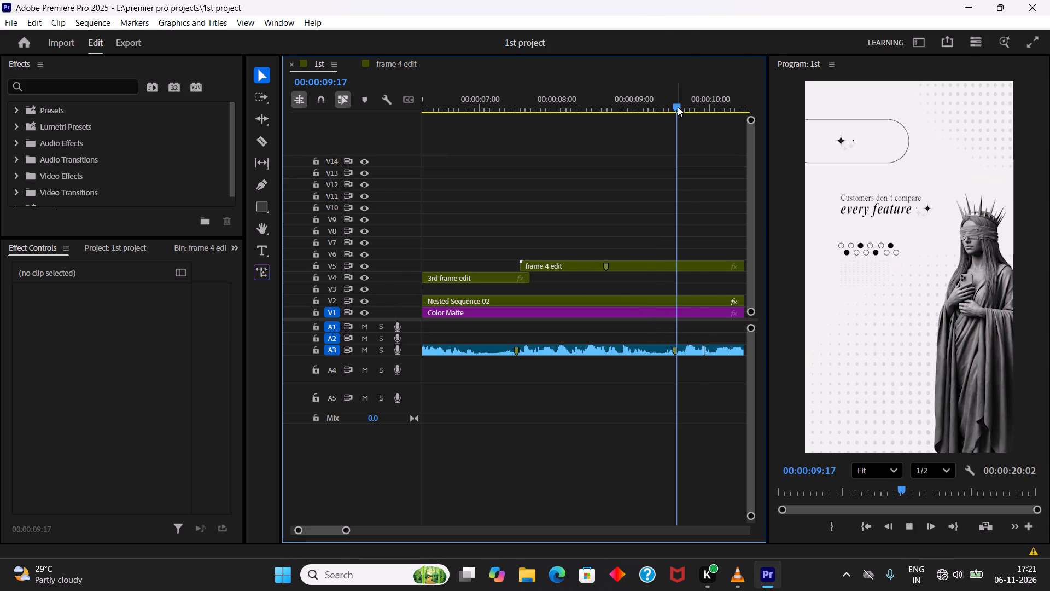
pyautogui.moveTo(678, 107); pyautogui.dragTo(685, 107)
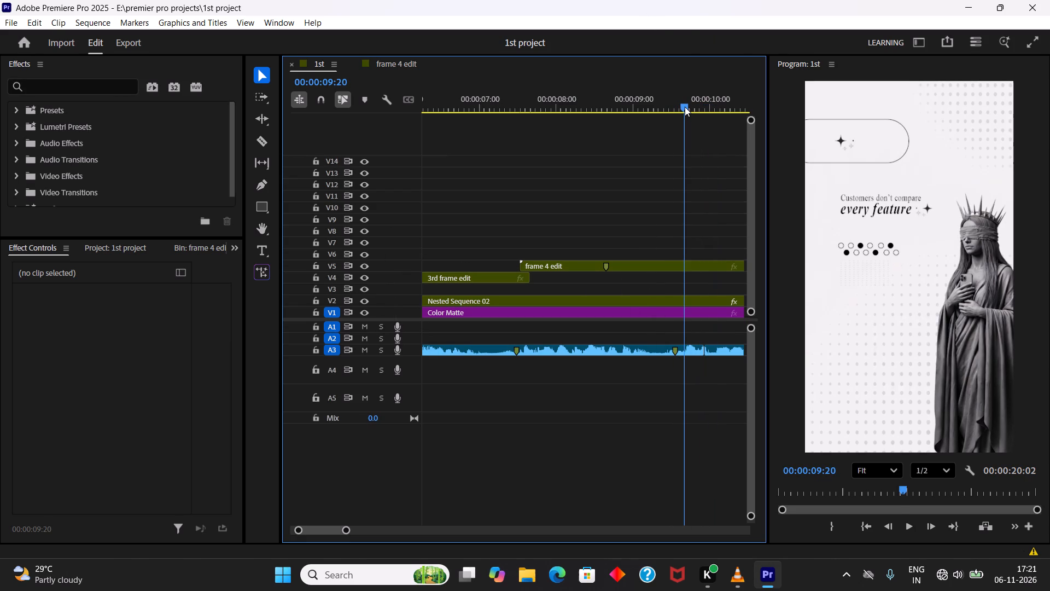
pyautogui.moveTo(685, 107); pyautogui.dragTo(690, 107)
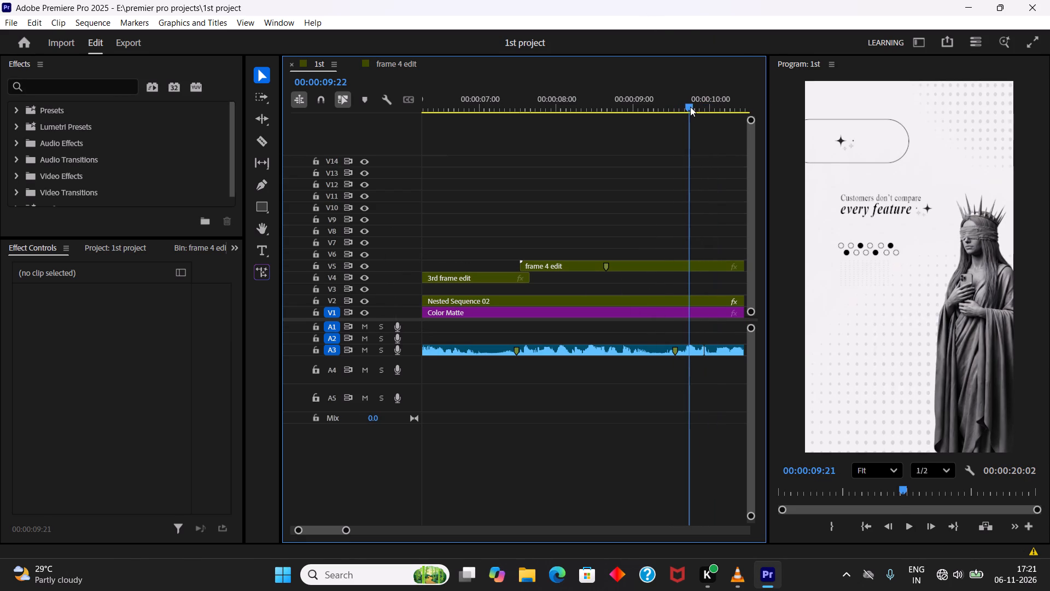
pyautogui.moveTo(690, 107); pyautogui.dragTo(694, 107)
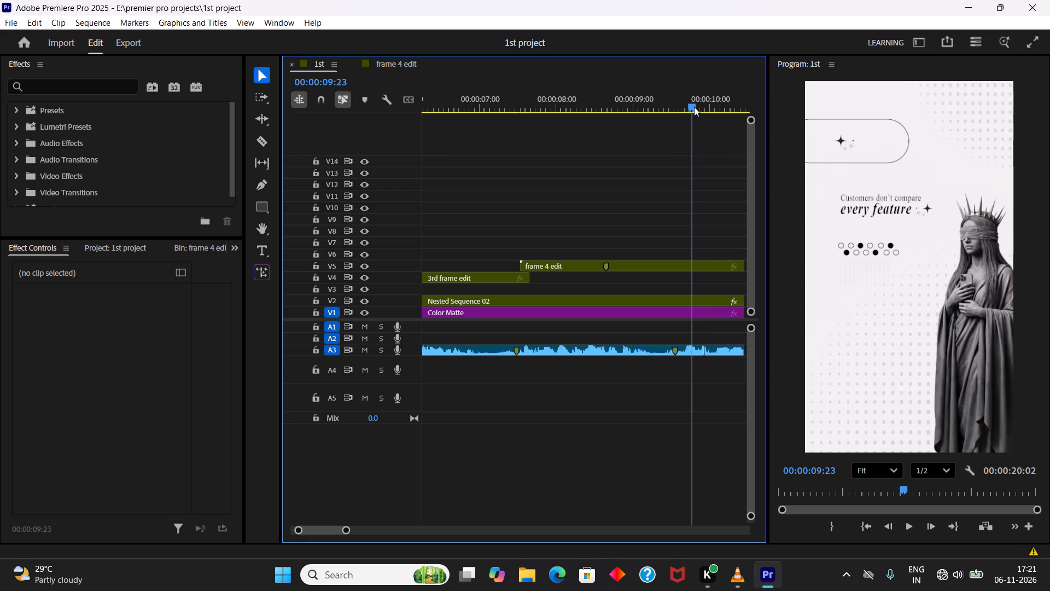
pyautogui.moveTo(694, 107); pyautogui.dragTo(693, 107)
pyautogui.click(692, 107)
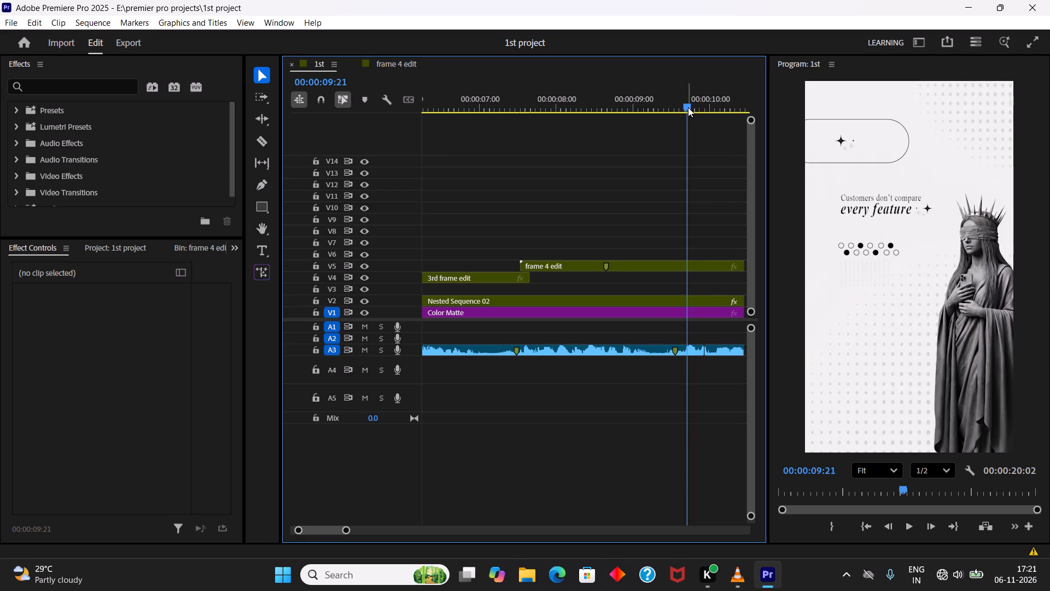
pyautogui.press('space')
pyautogui.click(688, 107)
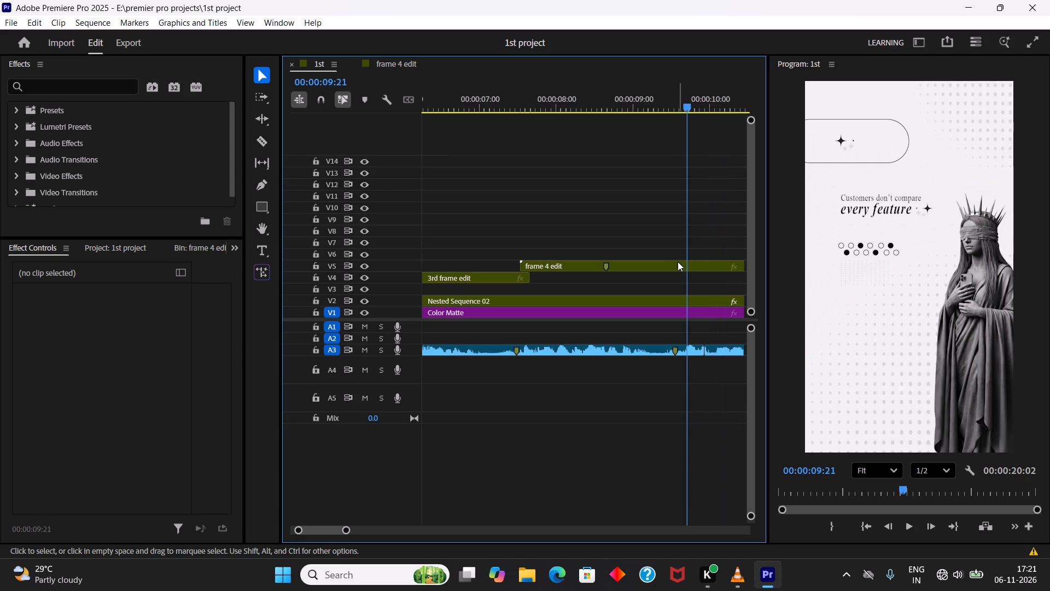
pyautogui.click(678, 265)
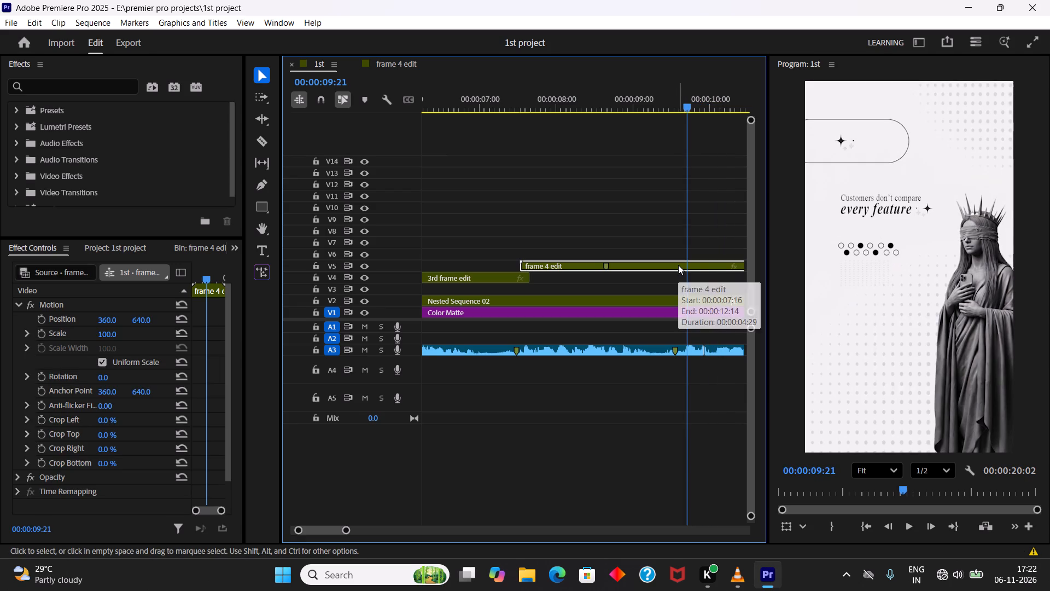
pyautogui.press('c')
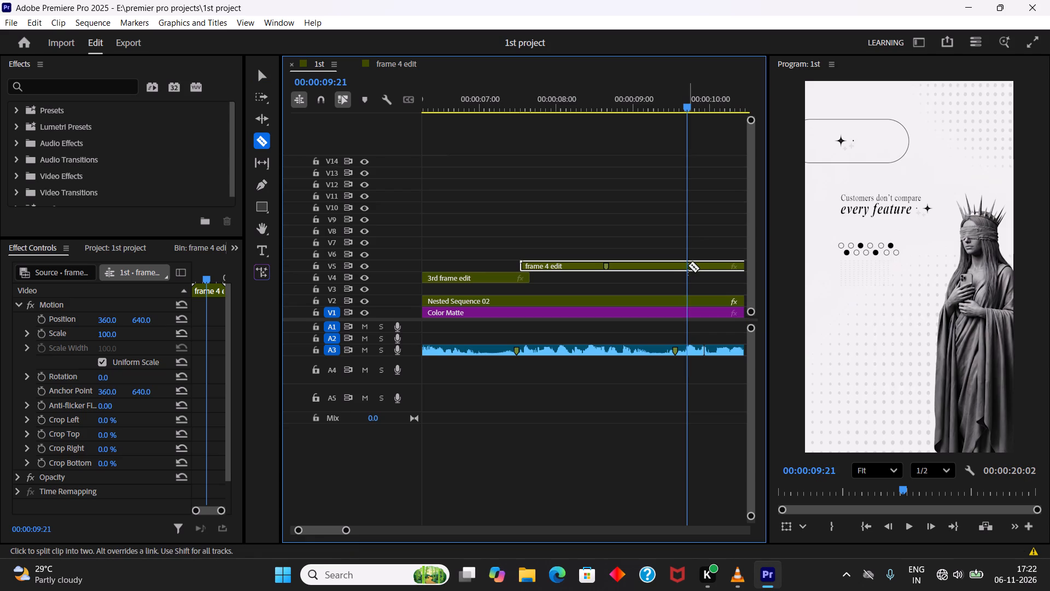
pyautogui.click(688, 264)
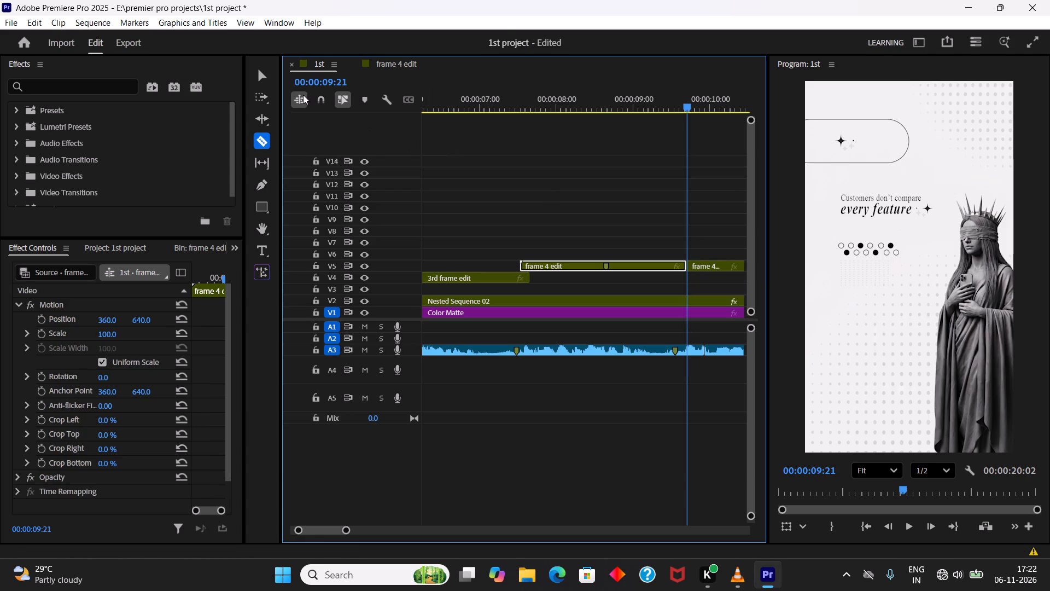
pyautogui.press('v')
pyautogui.click(711, 265)
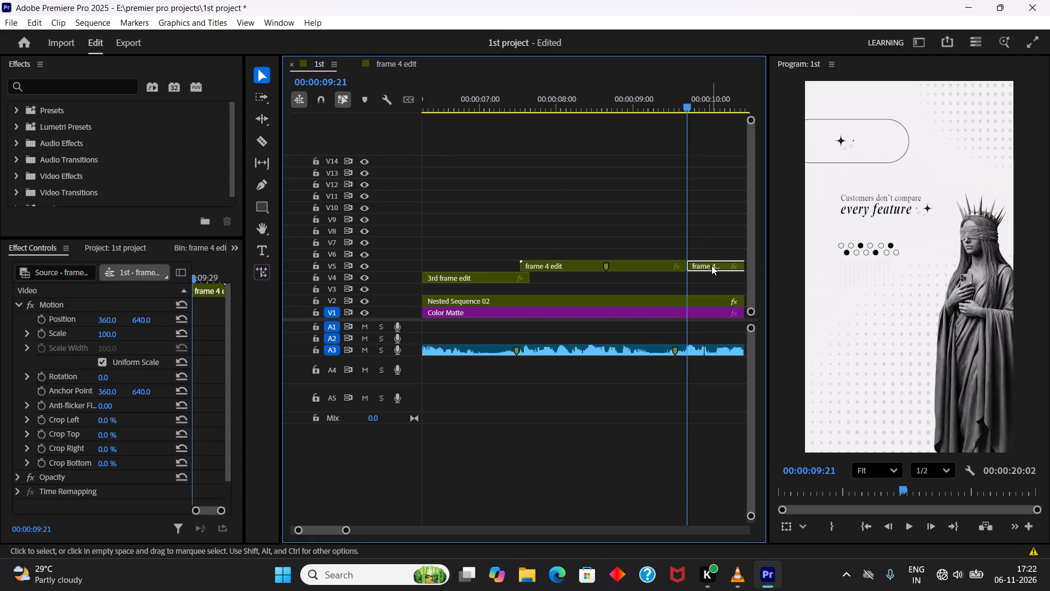
pyautogui.press('Delete')
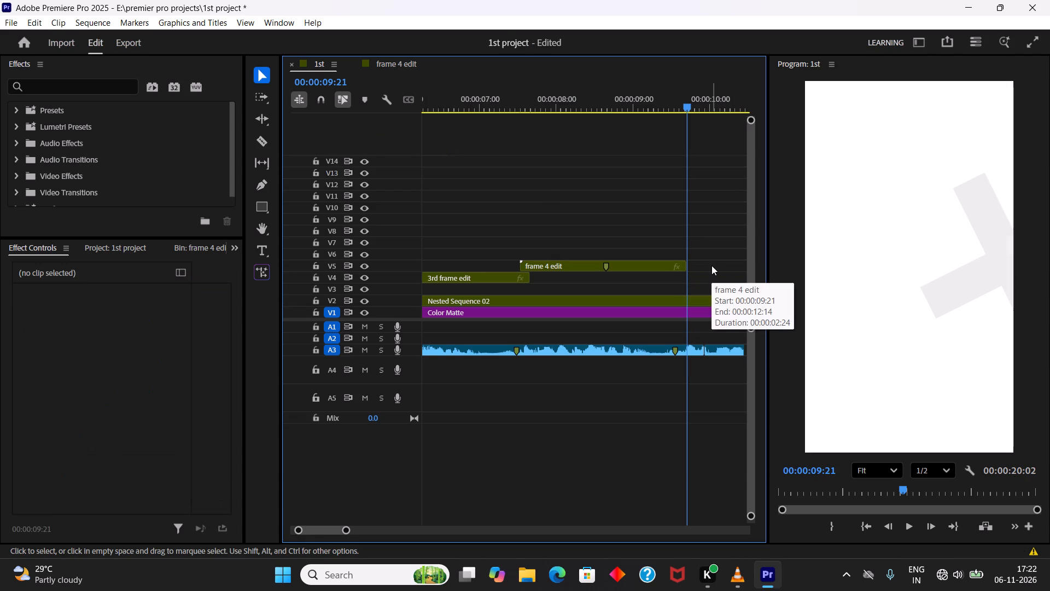
# Save the project with the shortened frame 4 edit clip.
pyautogui.hotkey('ctrl', 's')
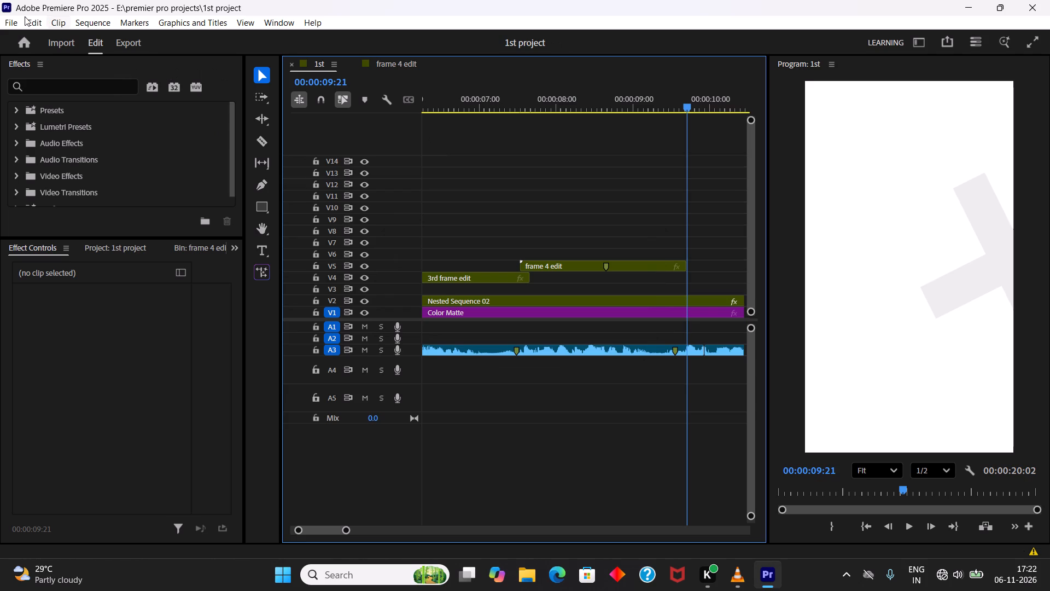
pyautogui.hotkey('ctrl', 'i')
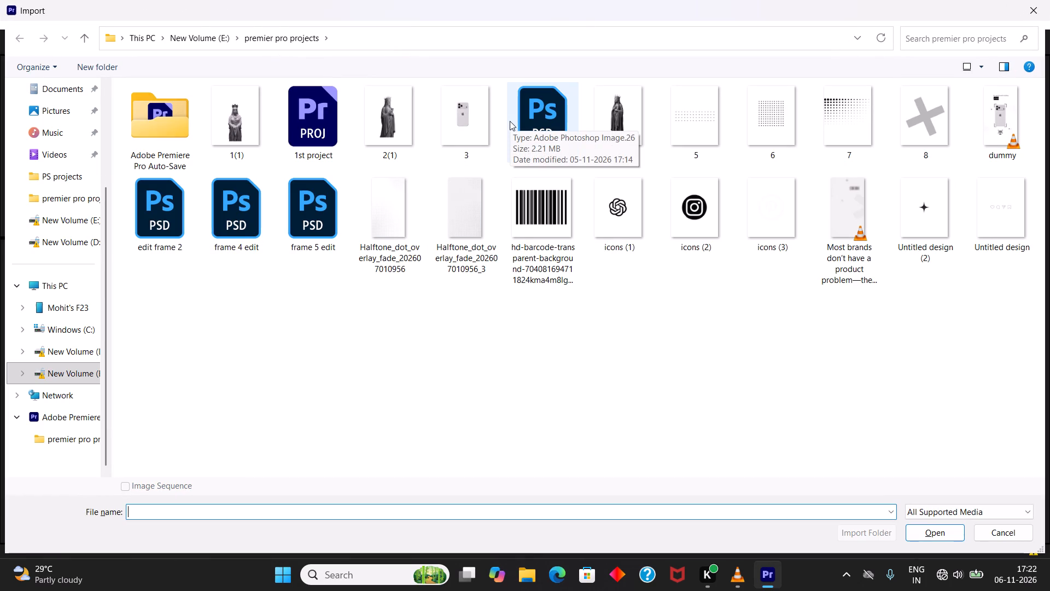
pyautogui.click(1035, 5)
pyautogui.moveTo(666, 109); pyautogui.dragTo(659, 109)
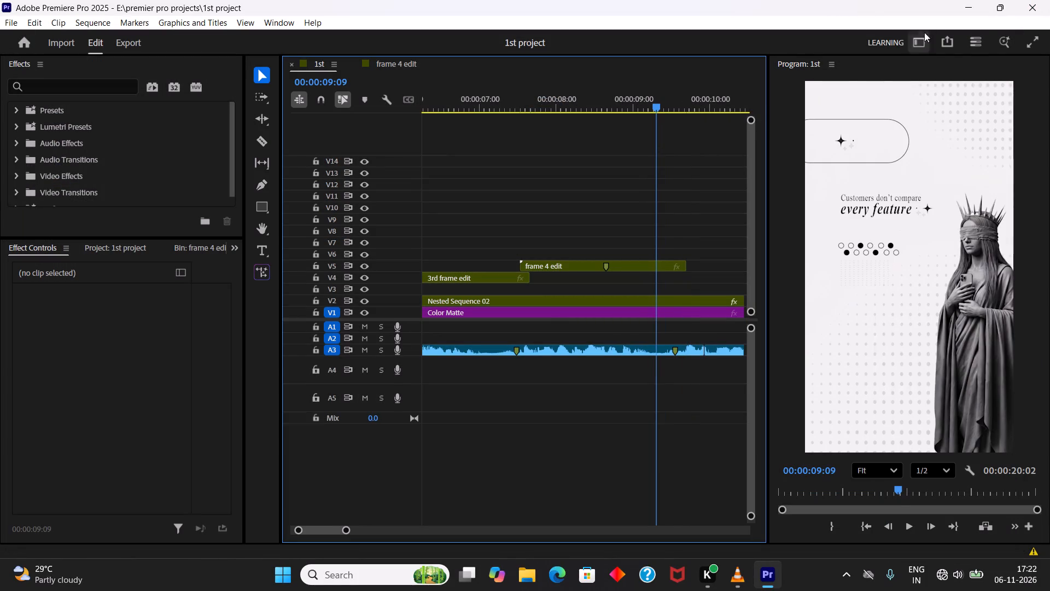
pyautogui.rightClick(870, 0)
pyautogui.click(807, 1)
# Import the layered Photoshop file frame 5 edit from the premier pro projects folder as a Sequence.
pyautogui.hotkey('ctrl', 'i')
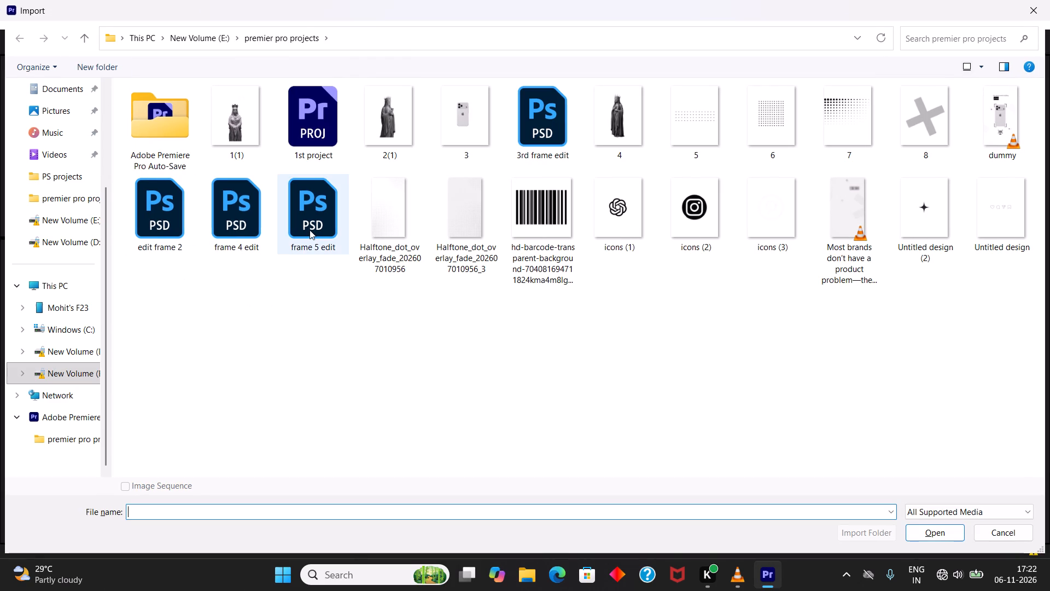
pyautogui.doubleClick(310, 230)
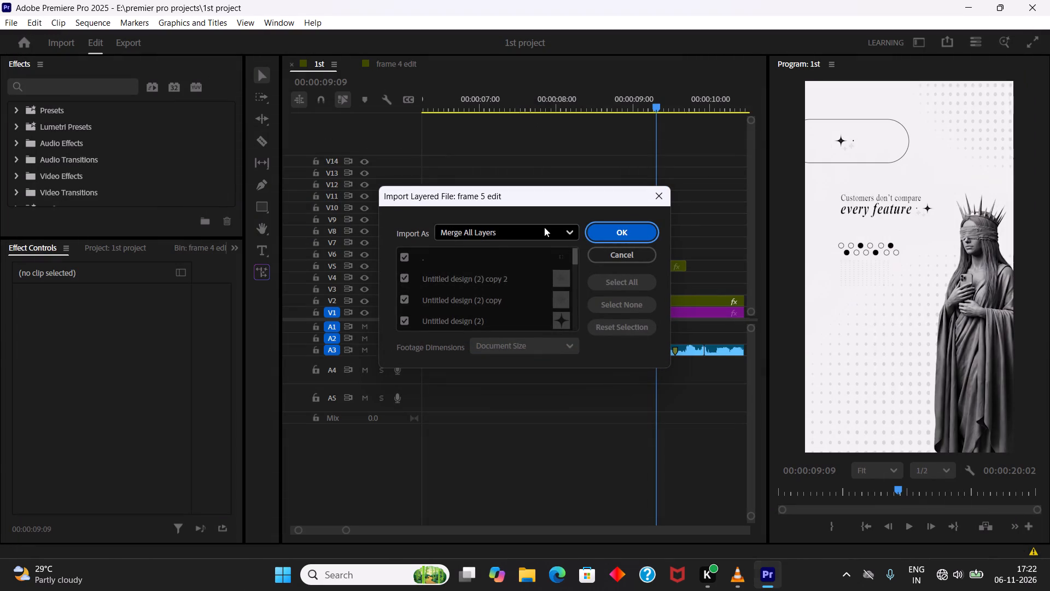
pyautogui.click(544, 227)
pyautogui.click(479, 301)
pyautogui.click(600, 233)
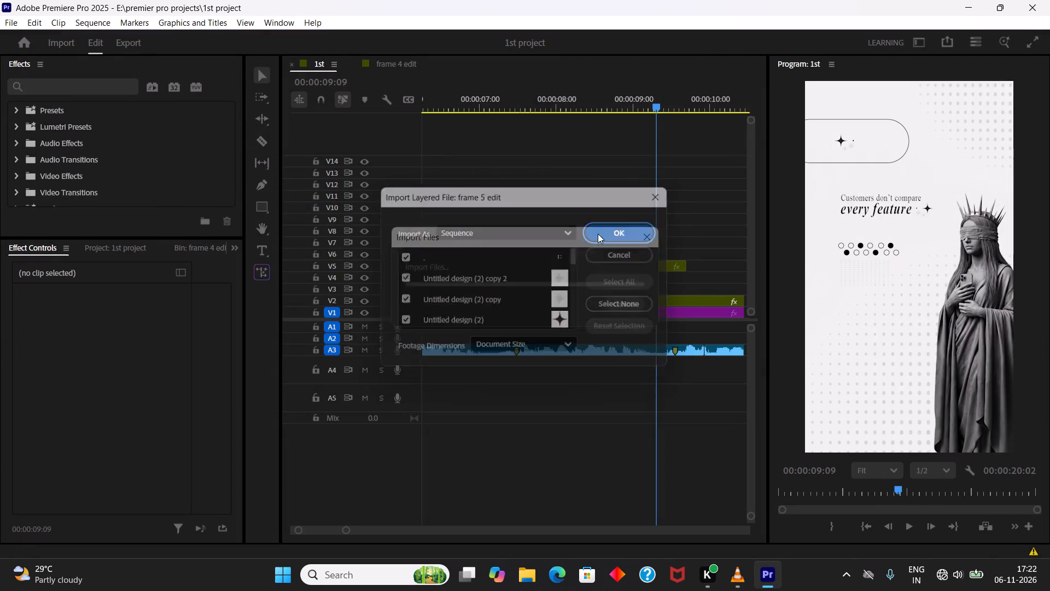
pyautogui.scroll(-5, 152, 465)
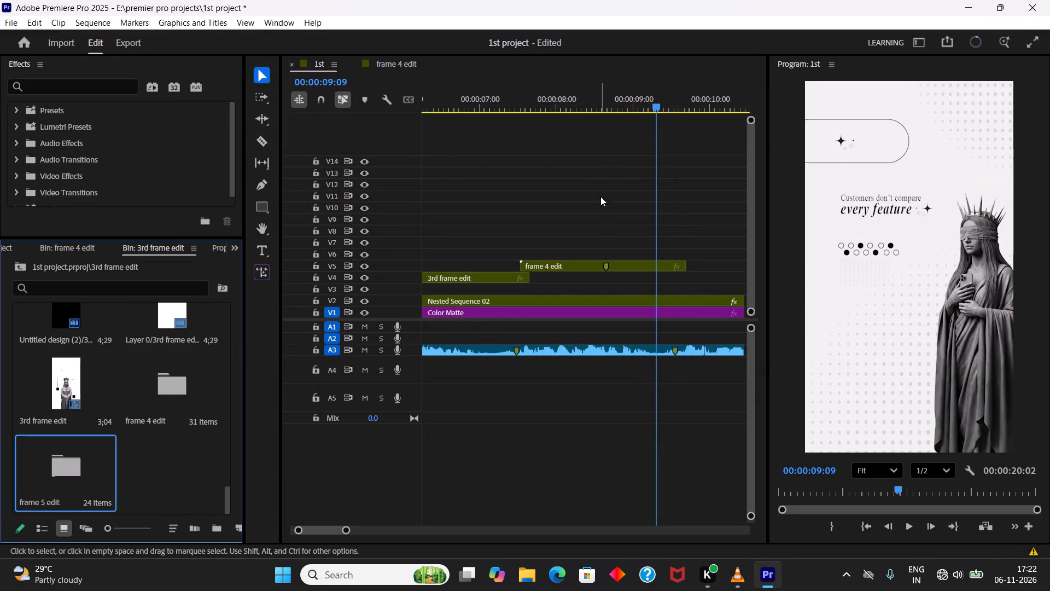
# Place the frame 5 edit sequence from its bin on V6 at 00:00:09:20, near the end of frame 4 edit.
pyautogui.moveTo(659, 108); pyautogui.dragTo(571, 140)
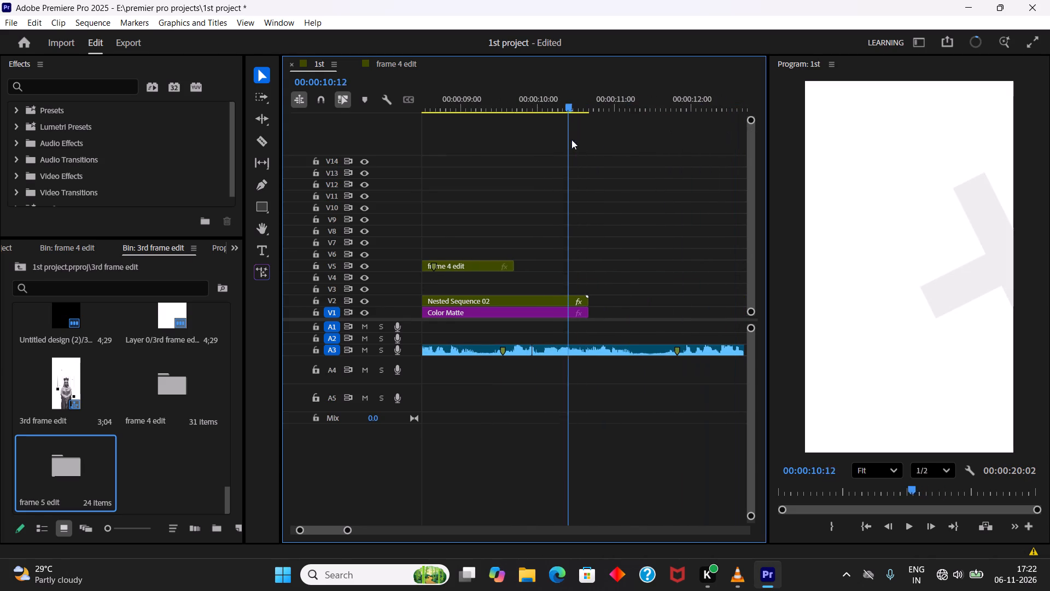
pyautogui.moveTo(571, 140); pyautogui.dragTo(517, 142)
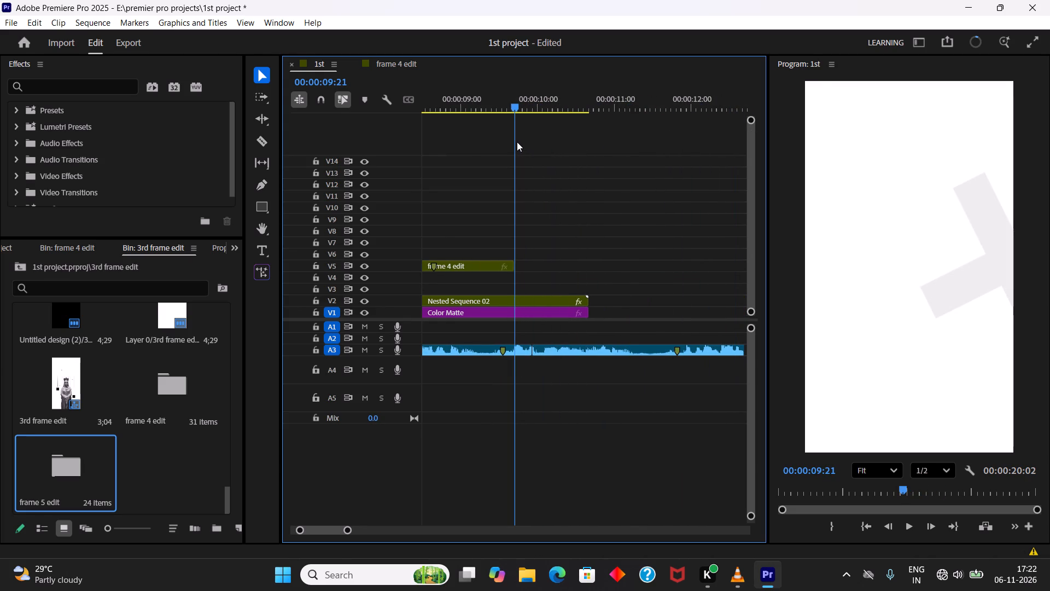
pyautogui.moveTo(517, 142); pyautogui.dragTo(515, 142)
pyautogui.doubleClick(59, 461)
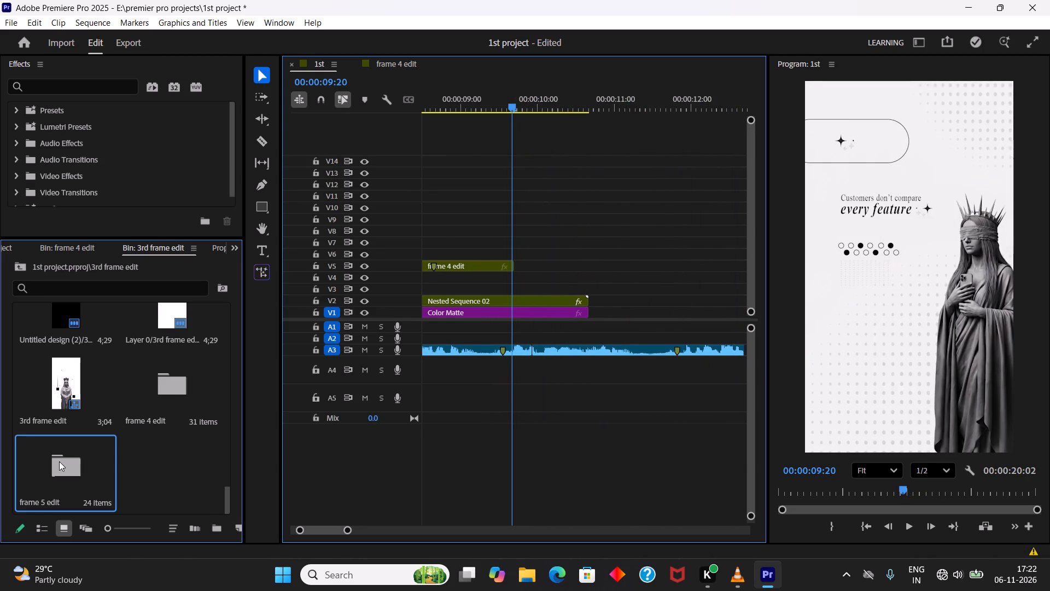
pyautogui.scroll(-20, 122, 399)
pyautogui.scroll(-9, 122, 399)
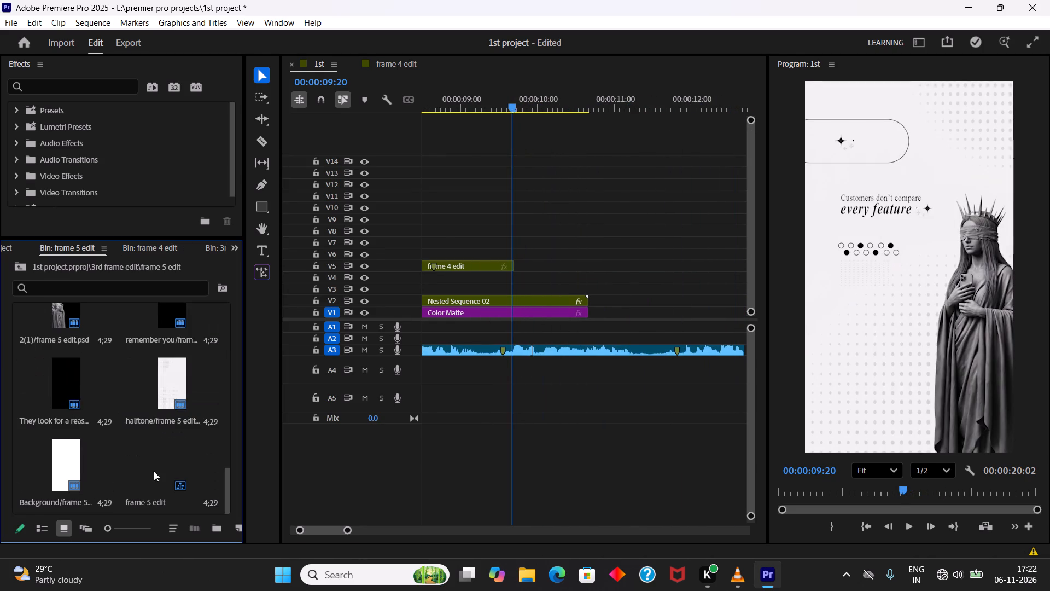
pyautogui.moveTo(161, 458); pyautogui.dragTo(509, 260)
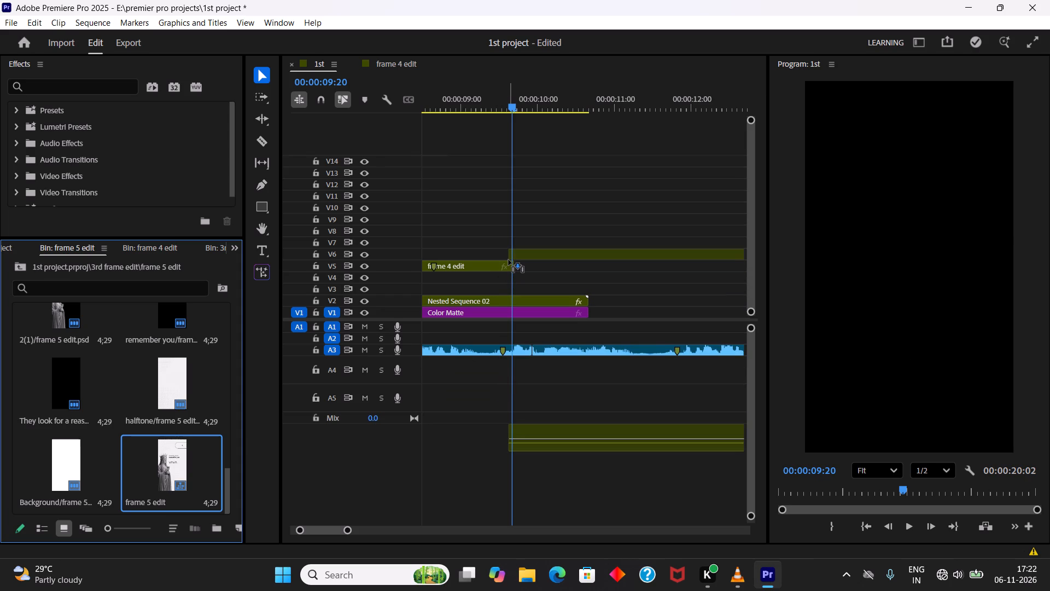
pyautogui.moveTo(509, 260); pyautogui.dragTo(513, 260)
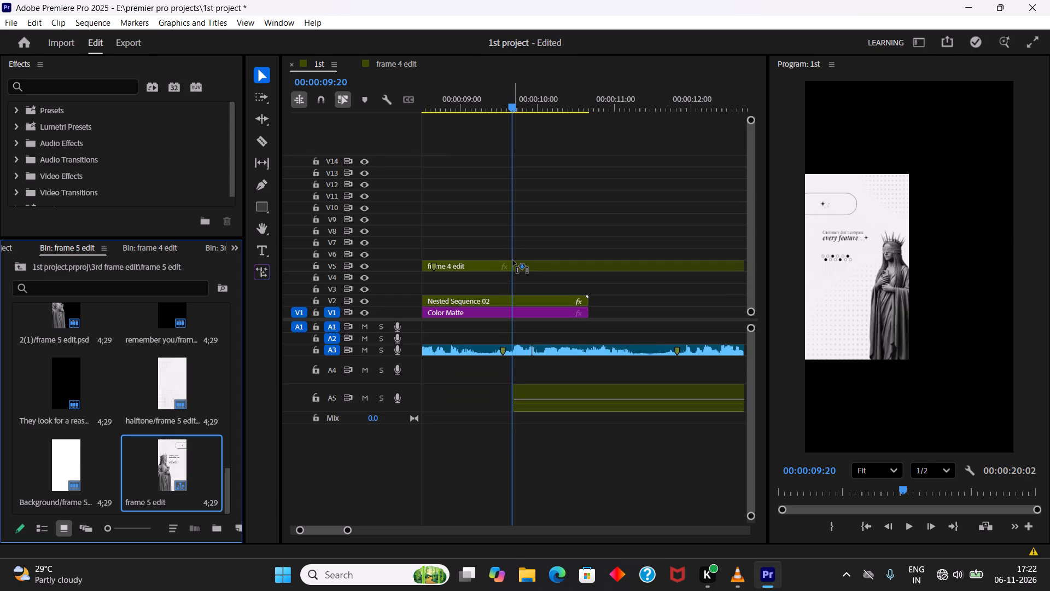
pyautogui.moveTo(513, 260); pyautogui.dragTo(513, 256)
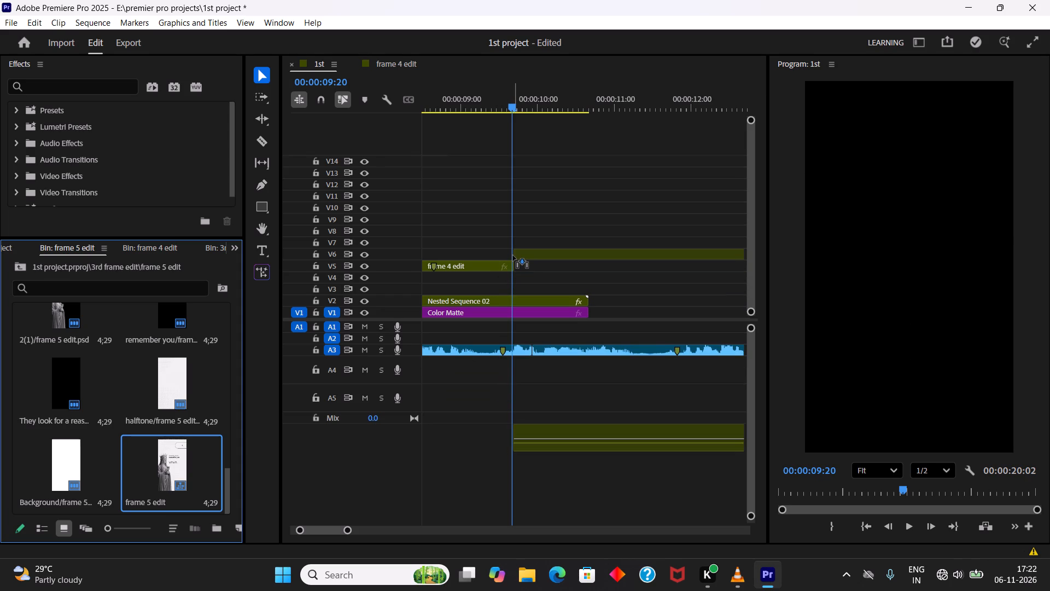
pyautogui.moveTo(513, 256); pyautogui.dragTo(512, 256)
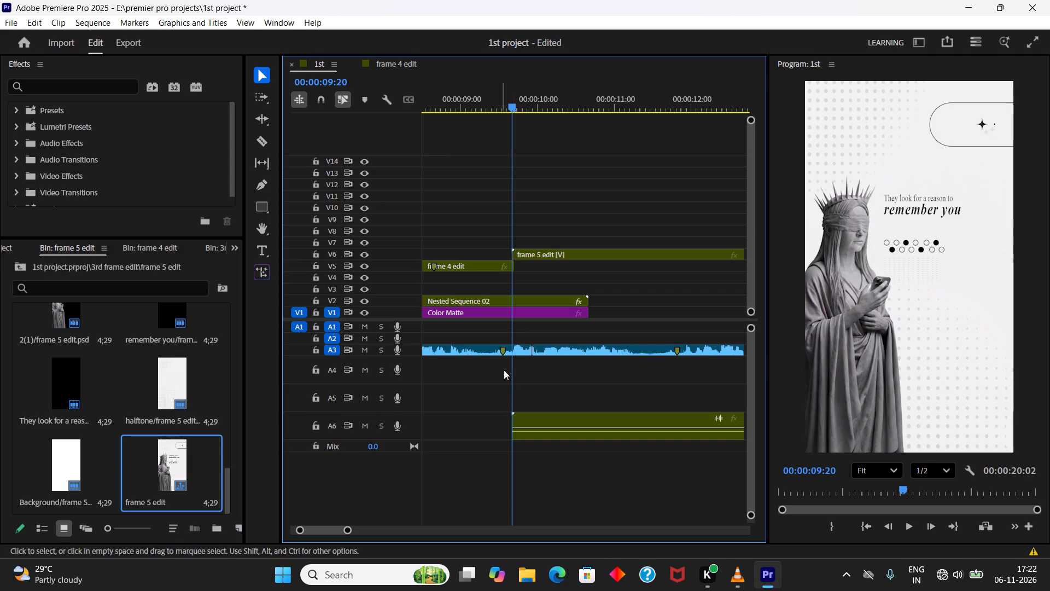
# Unlink the frame 5 edit clip and delete its audio part on A6.
pyautogui.rightClick(539, 415)
pyautogui.click(586, 250)
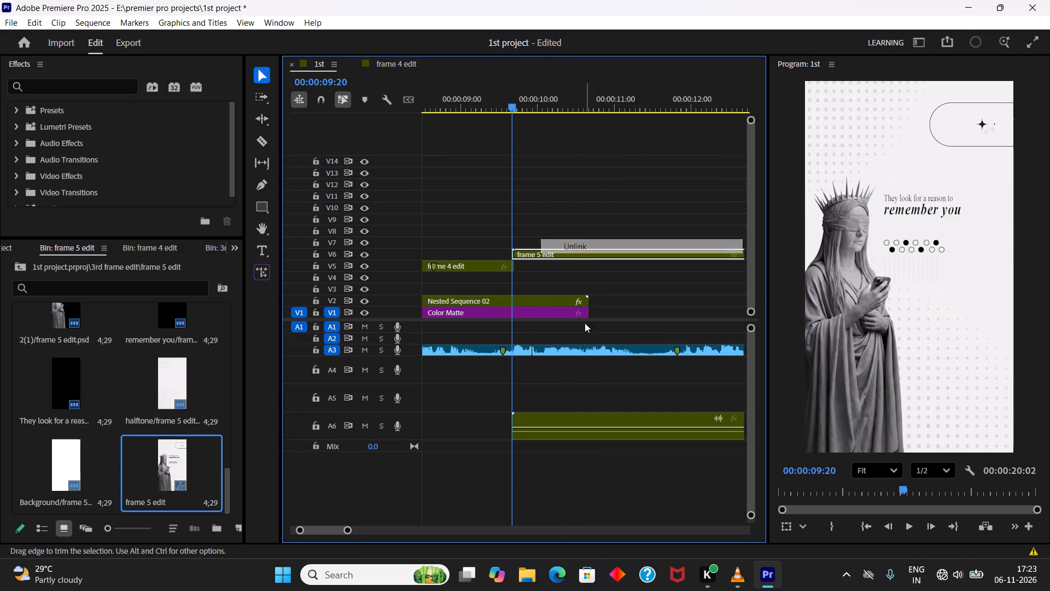
pyautogui.click(565, 420)
pyautogui.press('Delete')
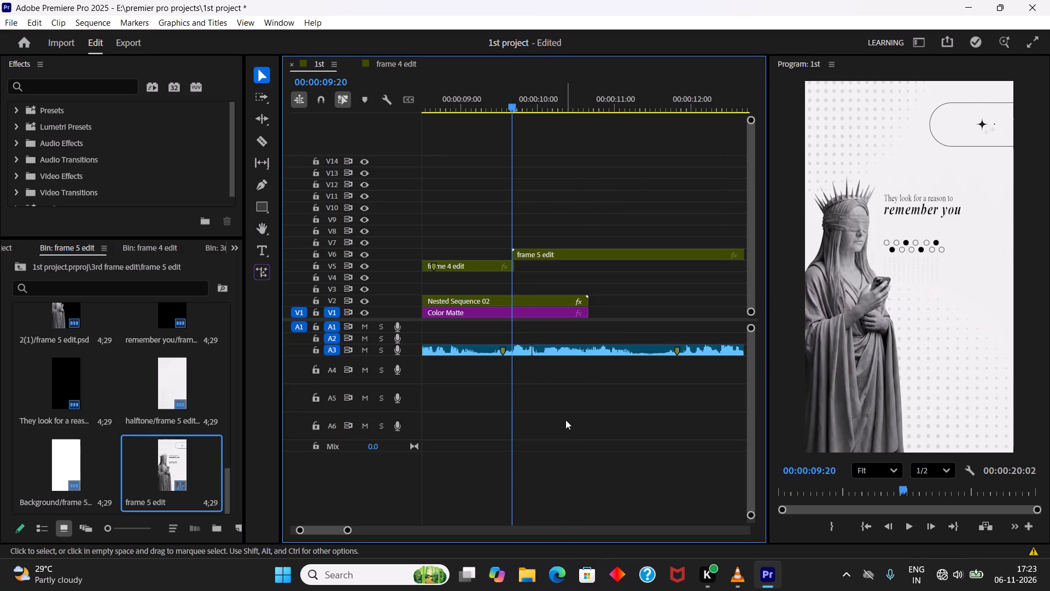
# Shift the frame 5 edit clip on V6 so it starts at 00:00:09:21, exactly where frame 4 edit ends.
pyautogui.press('=')
pyautogui.press('=')
pyautogui.press('=')
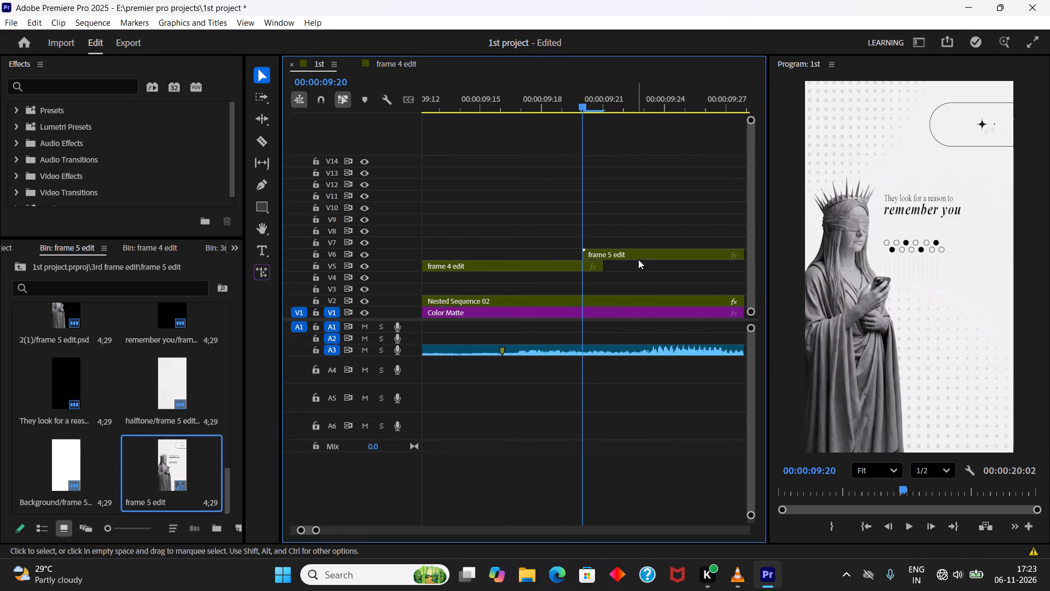
pyautogui.moveTo(639, 254); pyautogui.dragTo(658, 254)
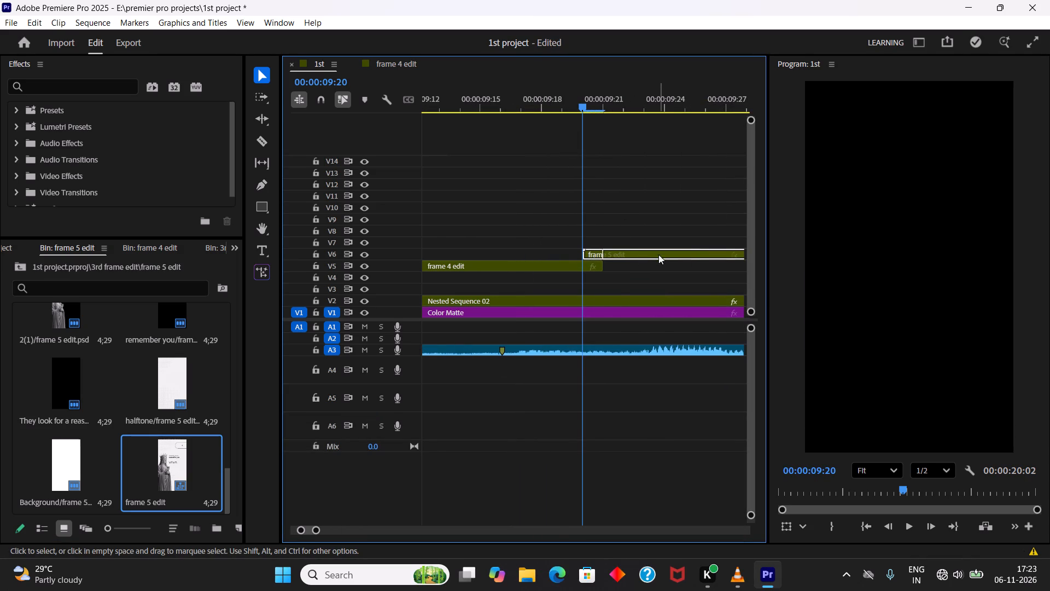
pyautogui.moveTo(581, 113); pyautogui.dragTo(600, 112)
pyautogui.moveTo(597, 110); pyautogui.dragTo(587, 112)
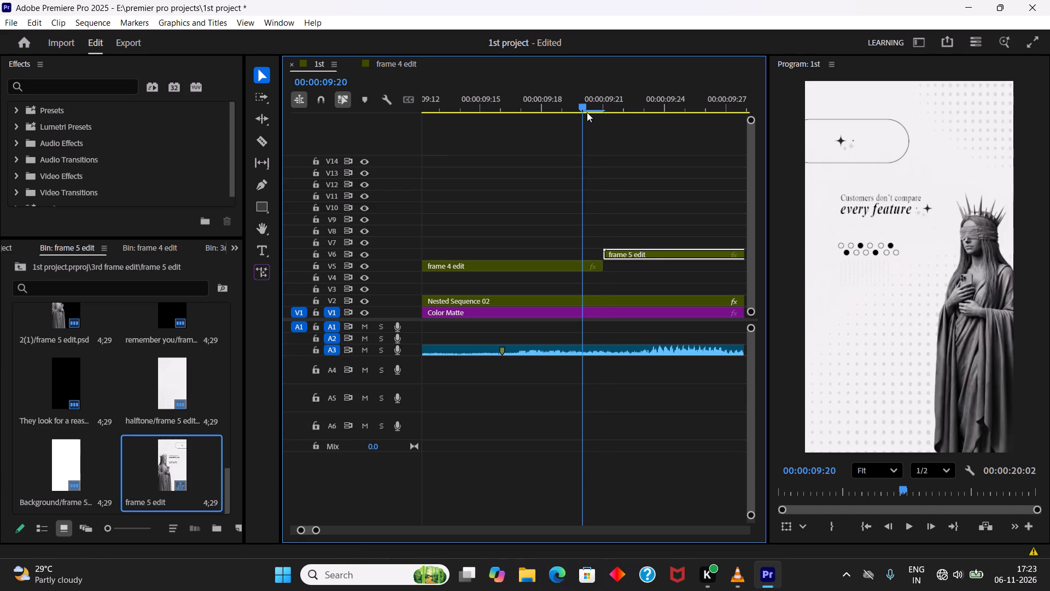
pyautogui.moveTo(587, 112); pyautogui.dragTo(608, 115)
# Play back the cut from frame 4 edit to frame 5 edit and save the project.
pyautogui.press('-')
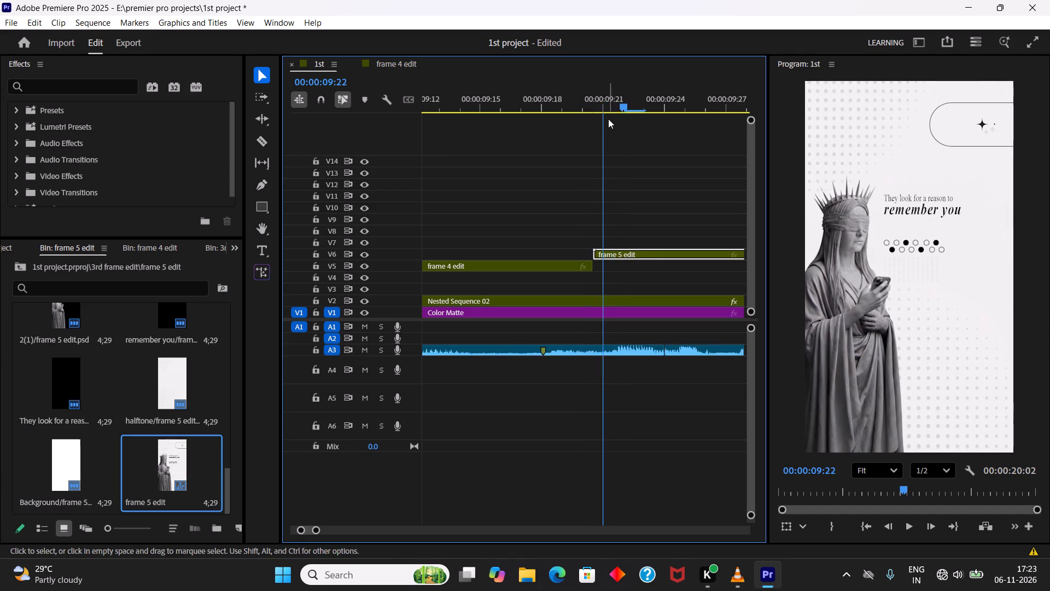
pyautogui.press('-')
pyautogui.write('--')
pyautogui.moveTo(576, 109); pyautogui.dragTo(512, 118)
pyautogui.press('space')
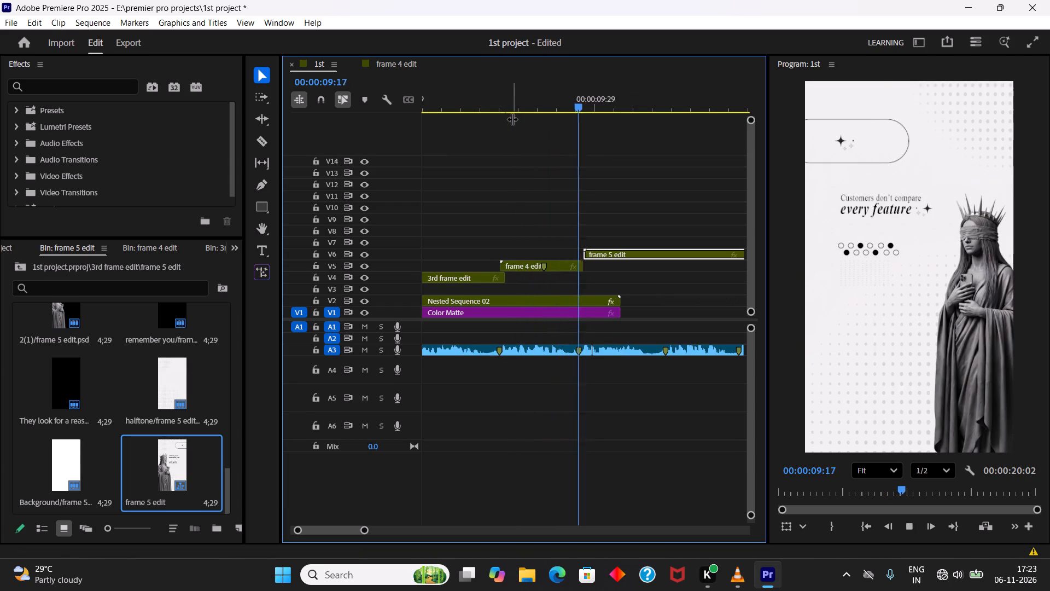
pyautogui.press('space')
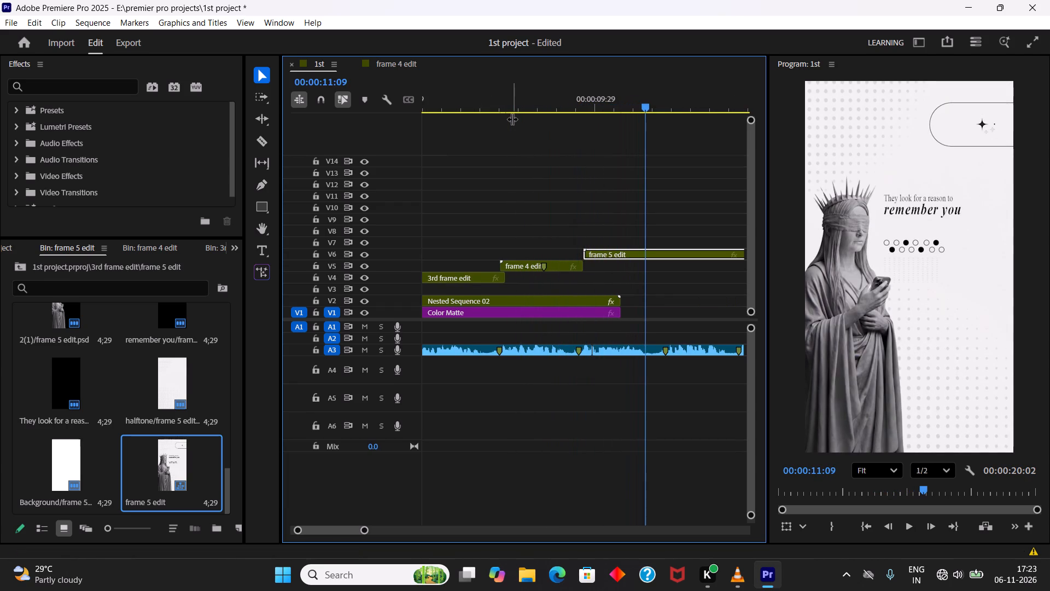
pyautogui.hotkey('ctrl', 's')
# Review the 1st sequence by playing it through the 3rd frame edit, frame 4 edit and frame 5 edit clips.
pyautogui.click(585, 112)
pyautogui.press('space')
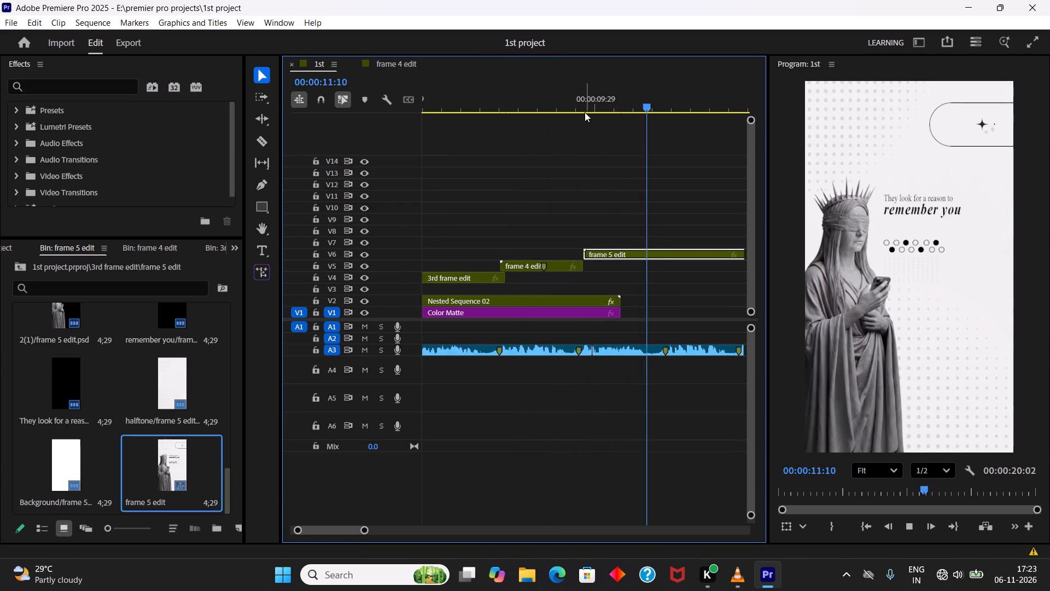
pyautogui.moveTo(585, 112); pyautogui.dragTo(561, 111)
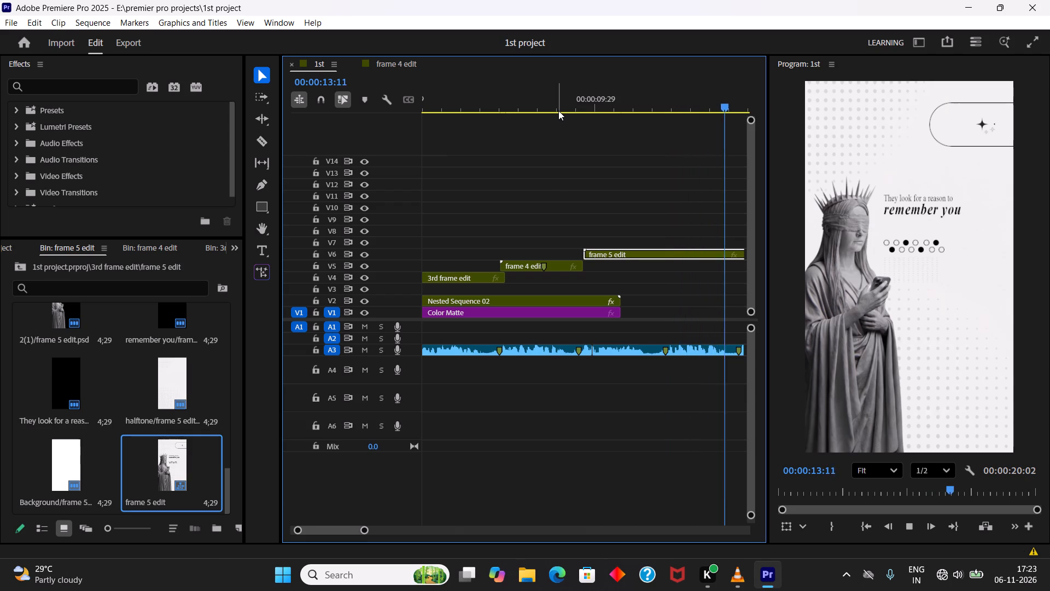
pyautogui.rightClick(667, 0)
pyautogui.click(625, 0)
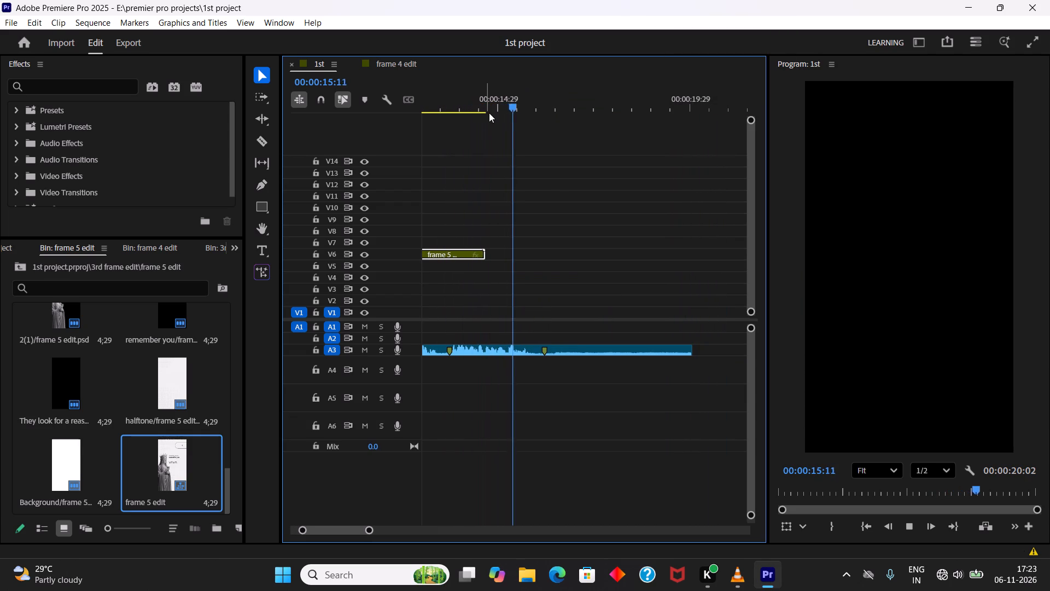
pyautogui.press('space')
pyautogui.moveTo(491, 109); pyautogui.dragTo(518, 123)
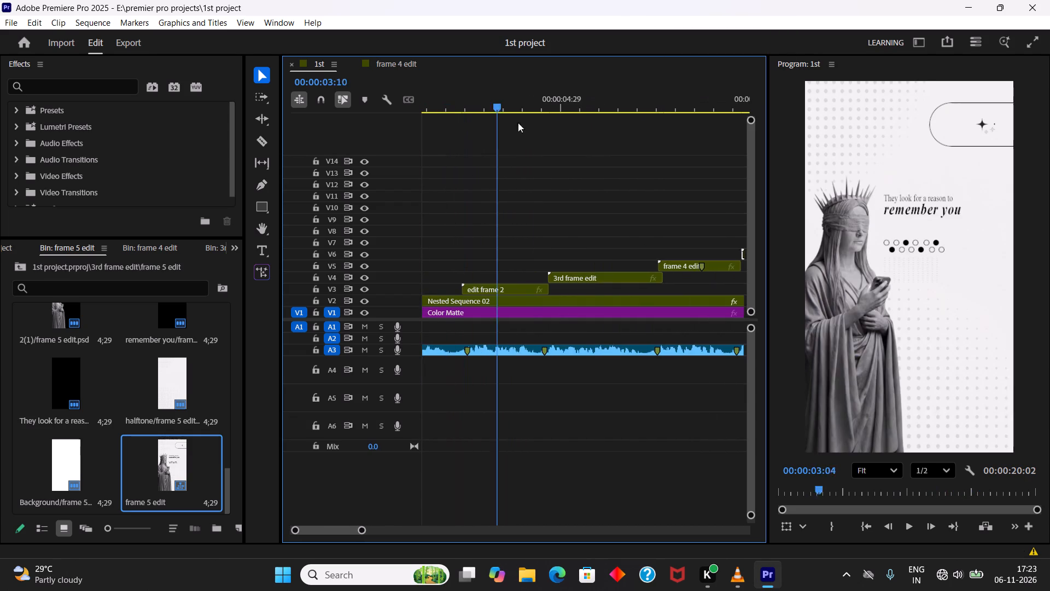
pyautogui.moveTo(518, 123); pyautogui.dragTo(471, 166)
pyautogui.press('space')
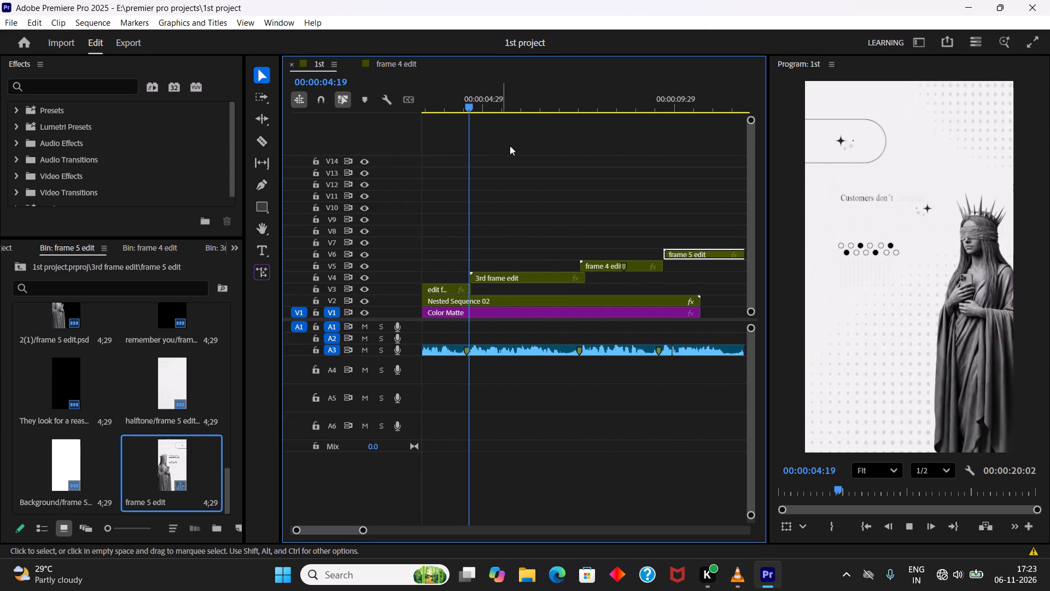
pyautogui.moveTo(597, 0); pyautogui.dragTo(589, 0, button='right')
pyautogui.click(533, 0)
pyautogui.press('space')
pyautogui.press('space')
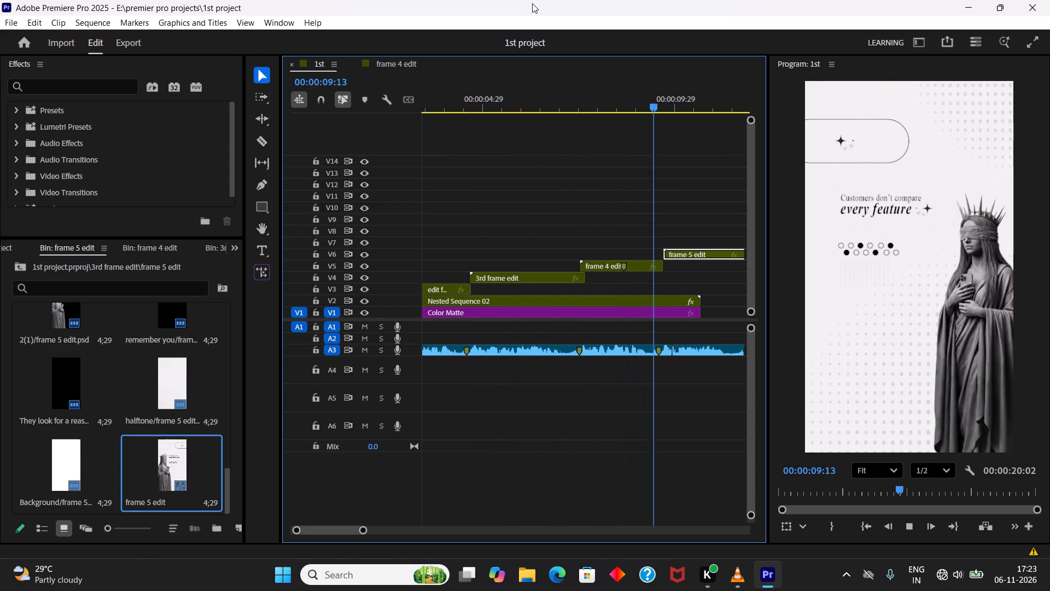
pyautogui.press('space')
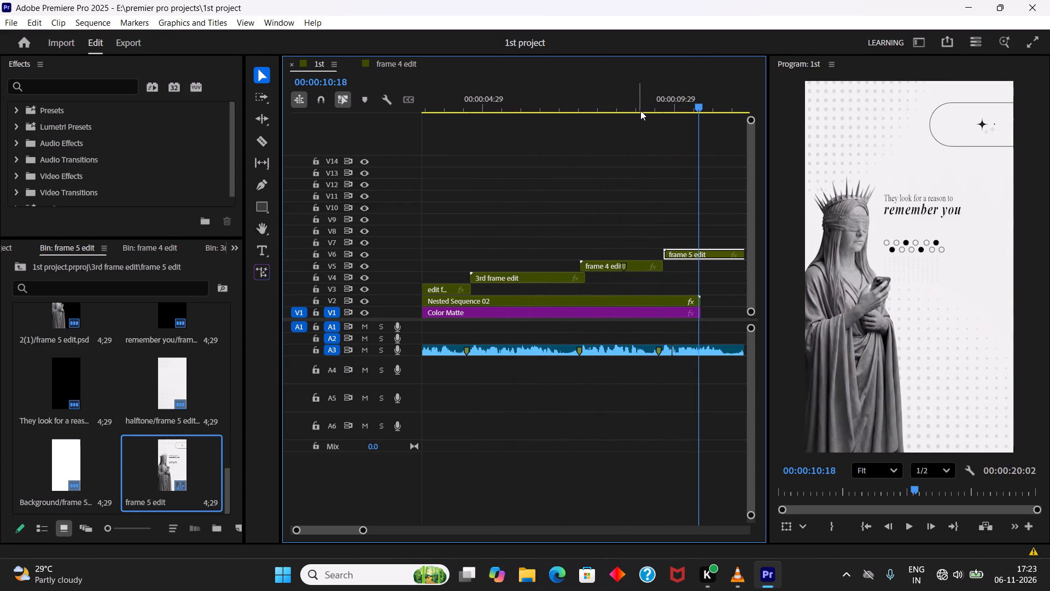
pyautogui.moveTo(640, 111); pyautogui.dragTo(518, 123)
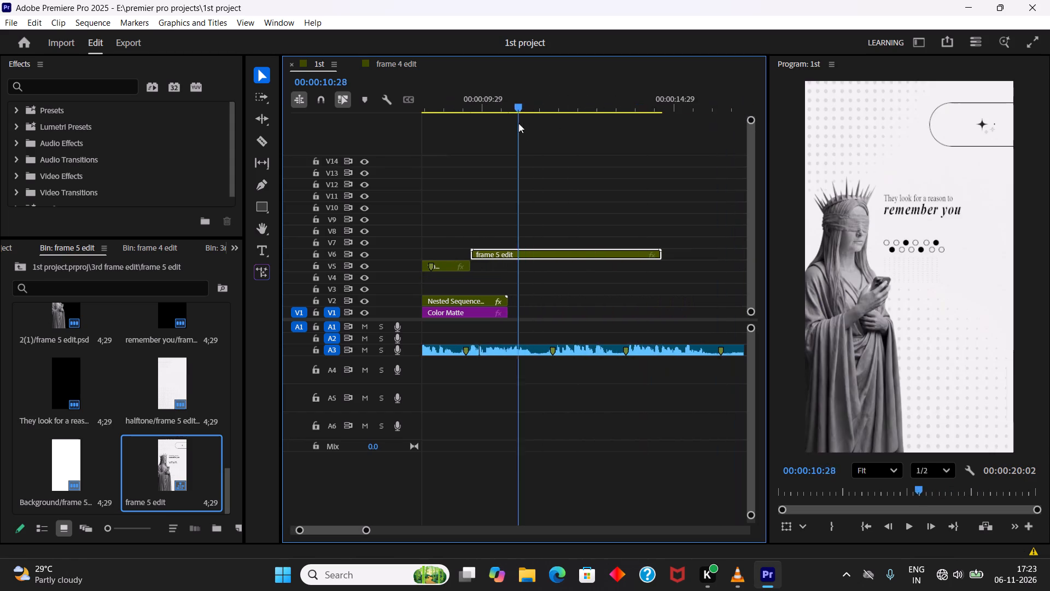
pyautogui.moveTo(518, 123); pyautogui.dragTo(475, 125)
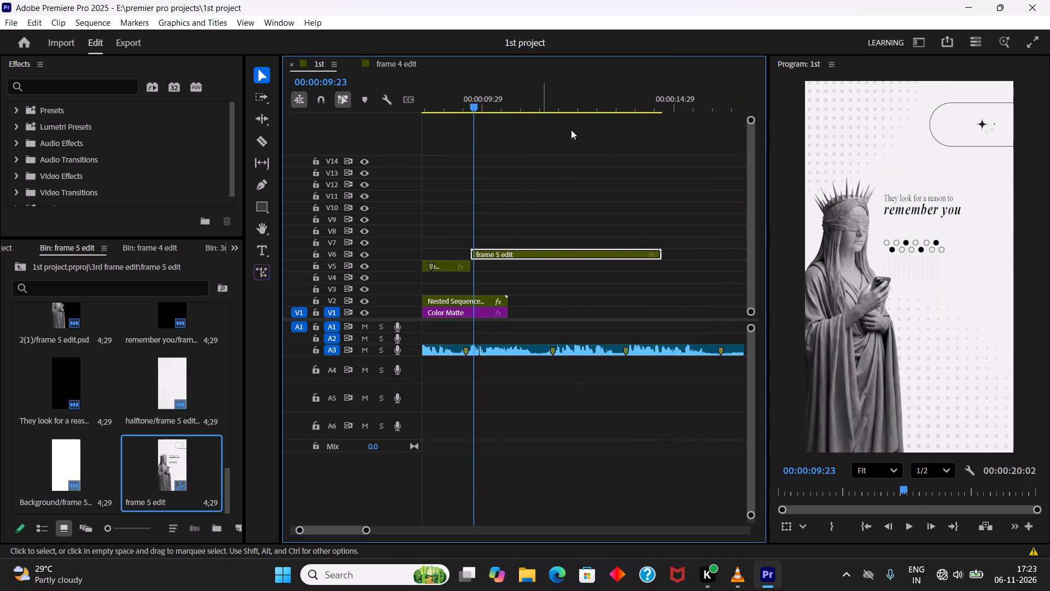
# Save the project.
pyautogui.click(619, 170)
pyautogui.hotkey('ctrl', 's')
# Open the nested frame 5 edit sequence from V6 and return its playhead to 00;00;00;00.
pyautogui.doubleClick(569, 253)
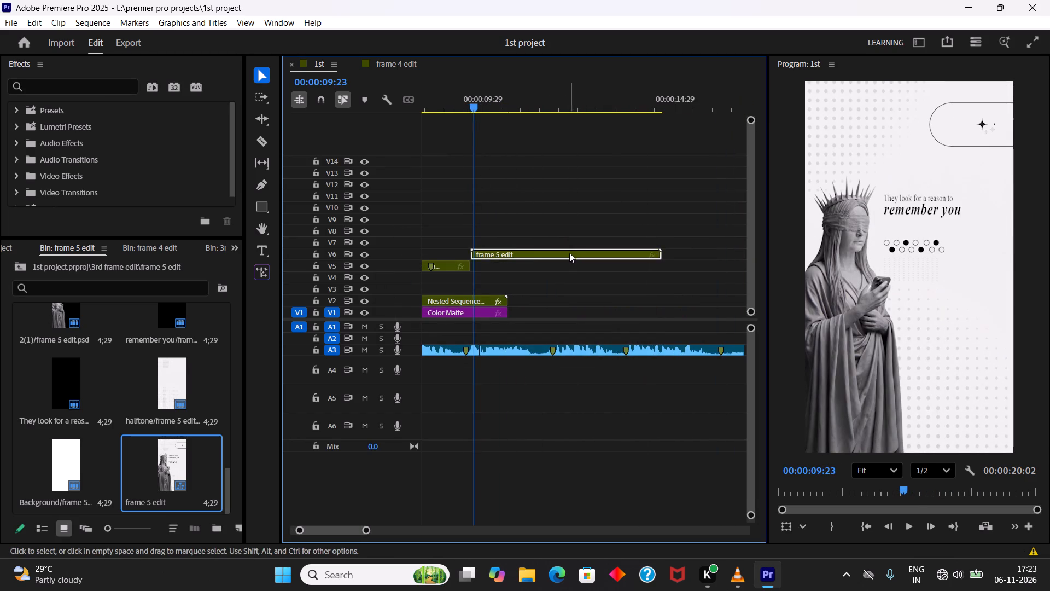
pyautogui.moveTo(753, 130); pyautogui.dragTo(753, 95)
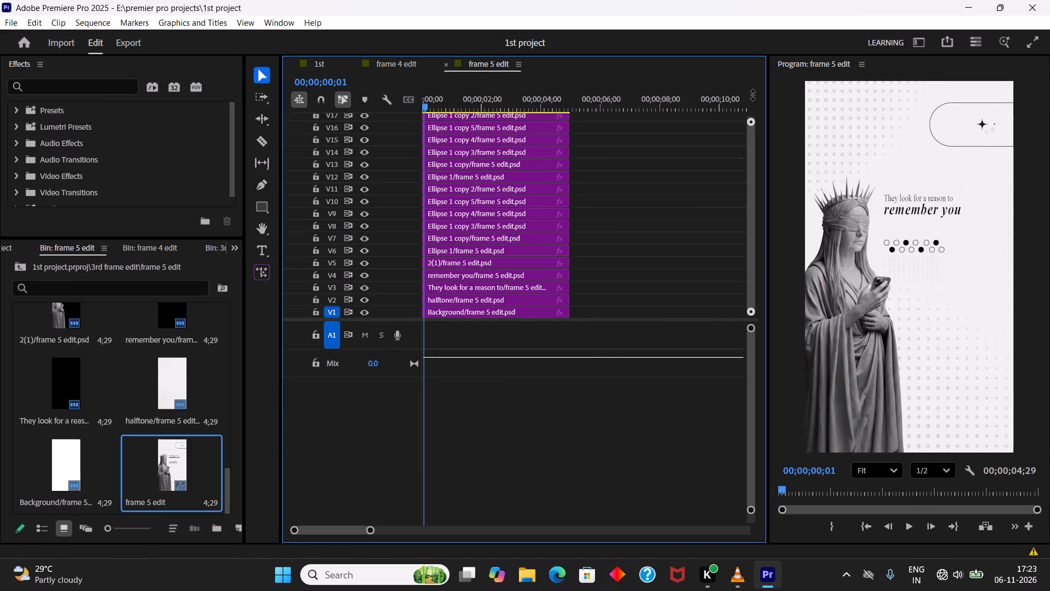
pyautogui.moveTo(753, 95); pyautogui.dragTo(752, 77)
pyautogui.moveTo(466, 108); pyautogui.dragTo(386, 117)
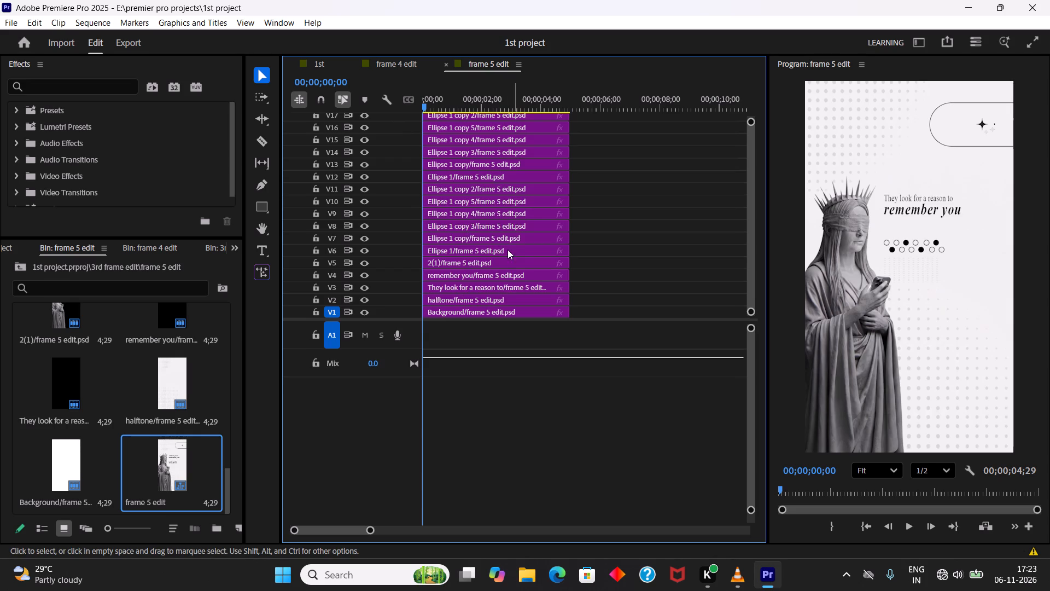
# Keyframe the Position of Rectangle 1 on V19 at 00;00;01;05, and set its X position to 664 at 00;00;00;00.
pyautogui.keyDown('ctrl'); pyautogui.scroll(9, 497, 234); pyautogui.keyUp('ctrl')
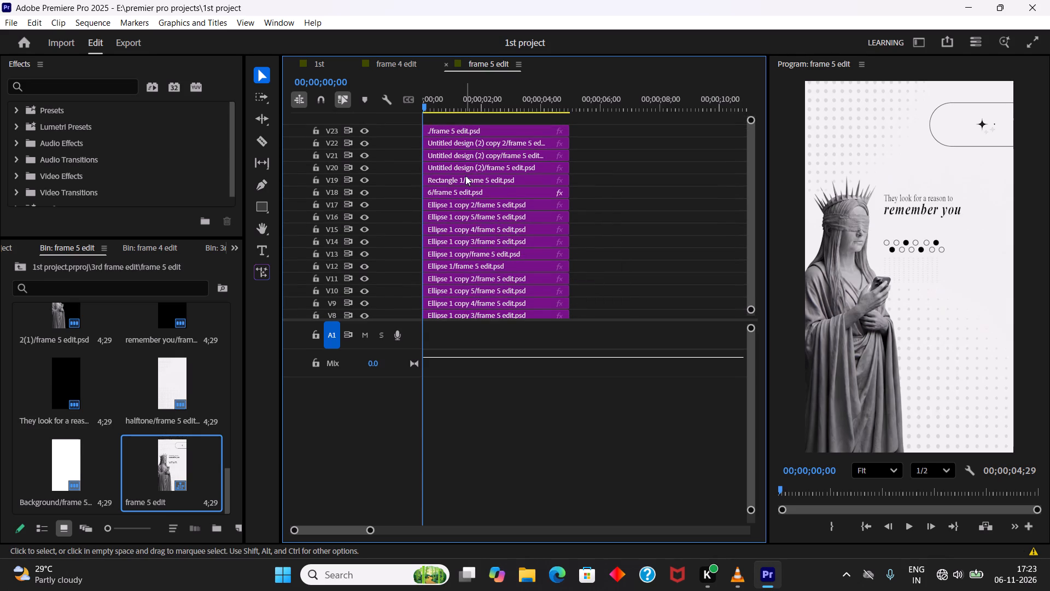
pyautogui.click(465, 176)
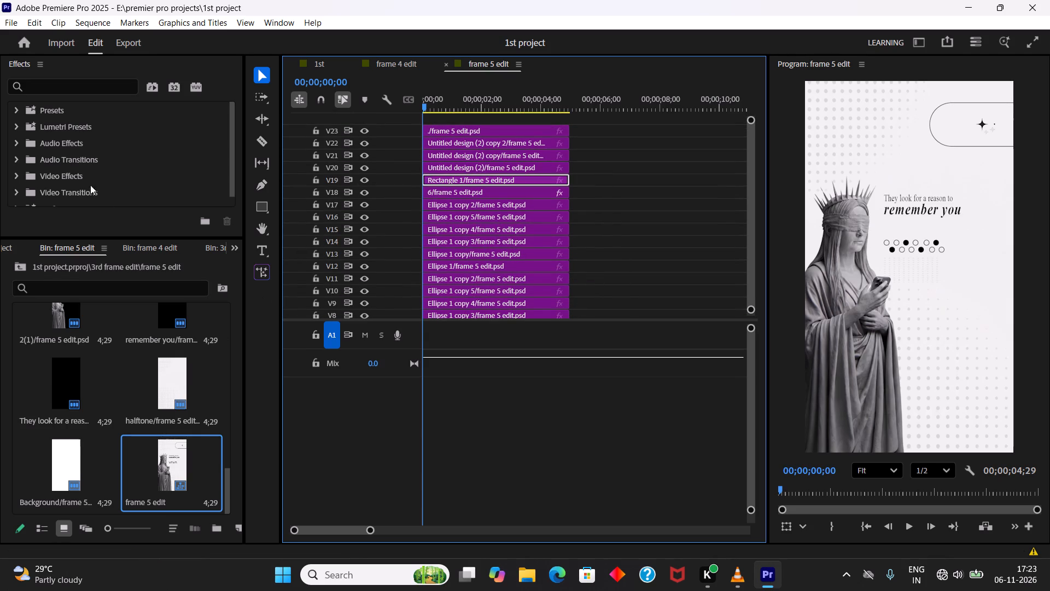
pyautogui.click(16, 245)
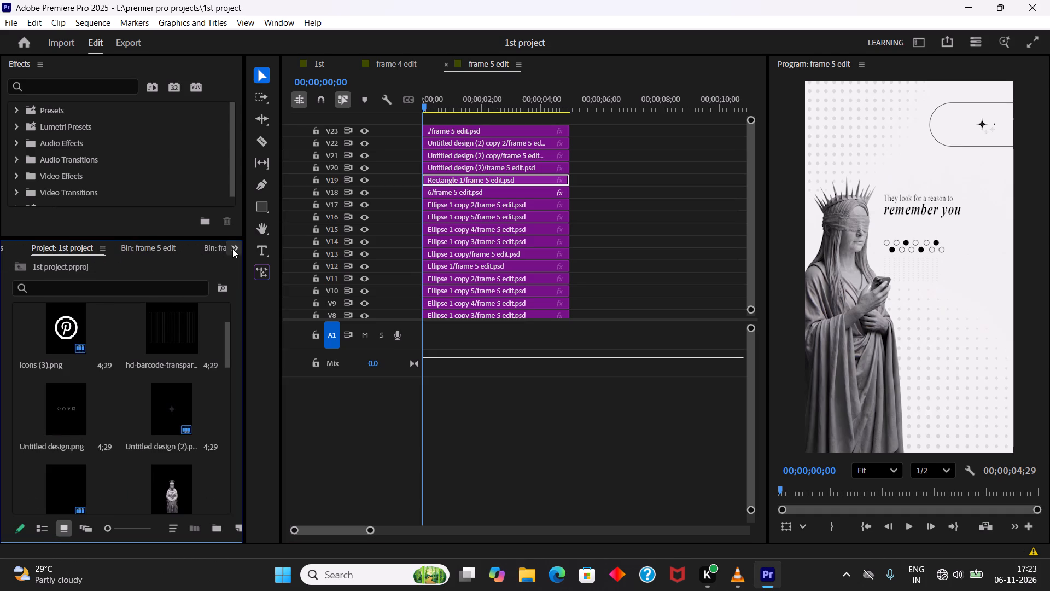
pyautogui.click(232, 248)
pyautogui.click(263, 262)
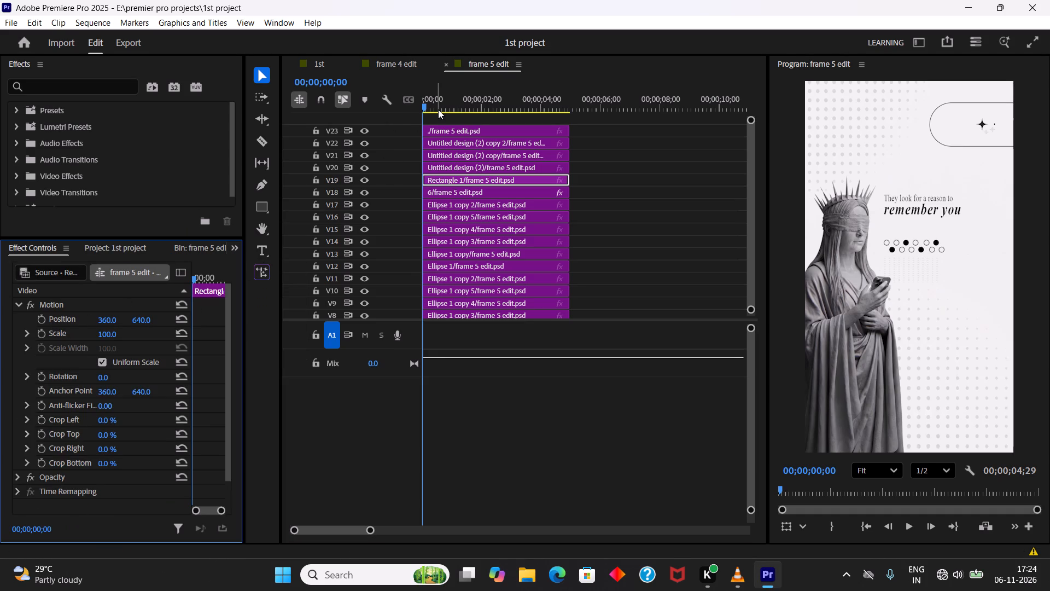
pyautogui.moveTo(438, 109); pyautogui.dragTo(459, 109)
pyautogui.click(41, 320)
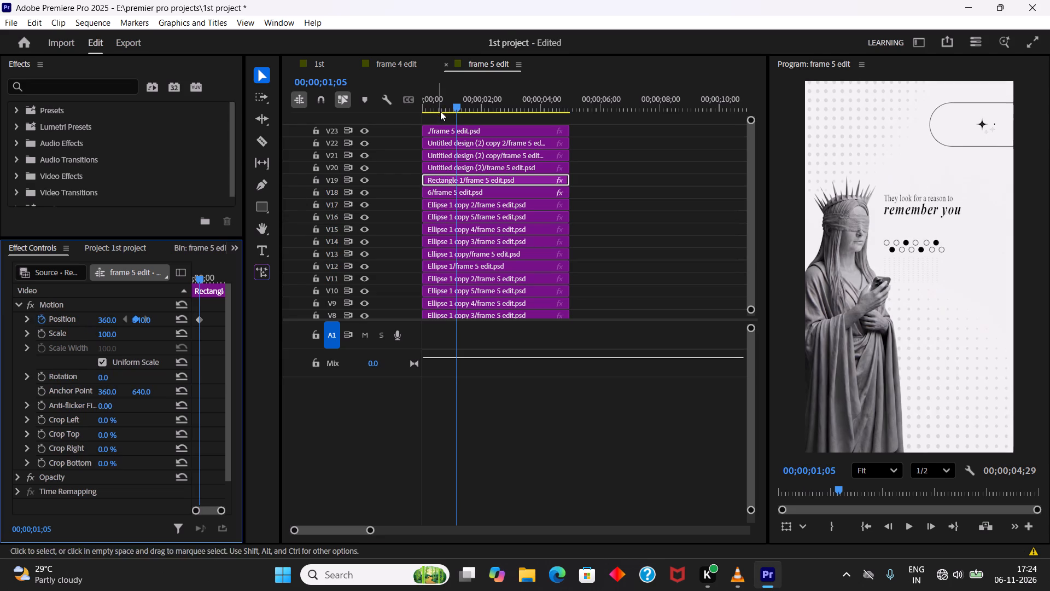
pyautogui.moveTo(443, 108); pyautogui.dragTo(302, 120)
pyautogui.moveTo(106, 322); pyautogui.dragTo(98, 323)
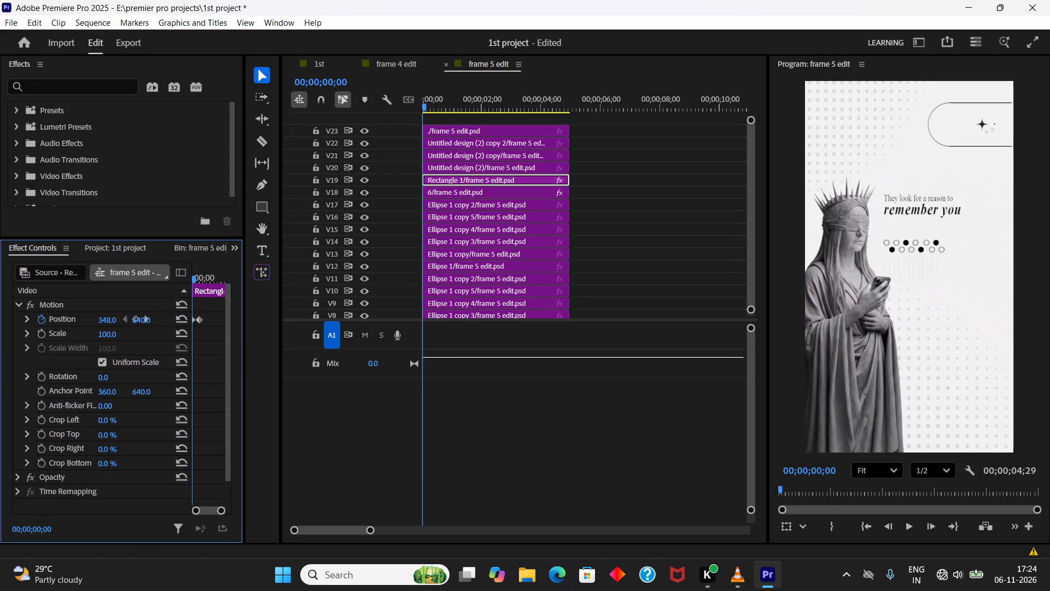
pyautogui.moveTo(98, 323); pyautogui.dragTo(301, 312)
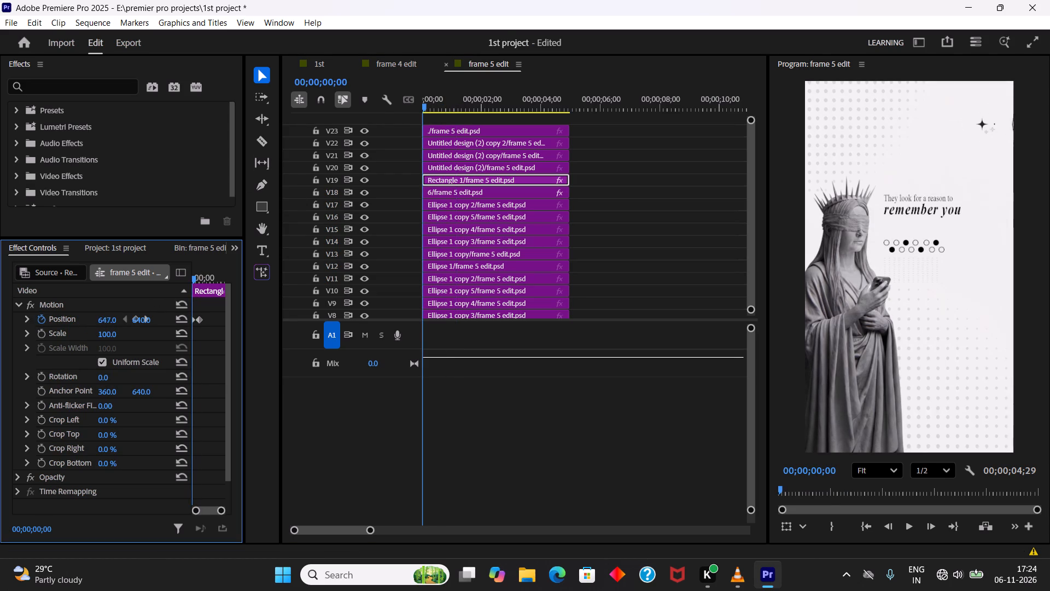
pyautogui.moveTo(301, 312); pyautogui.dragTo(313, 312)
# Apply Ease In and Ease Out temporal interpolation to both Position keyframes of Rectangle 1.
pyautogui.moveTo(214, 309); pyautogui.dragTo(188, 328)
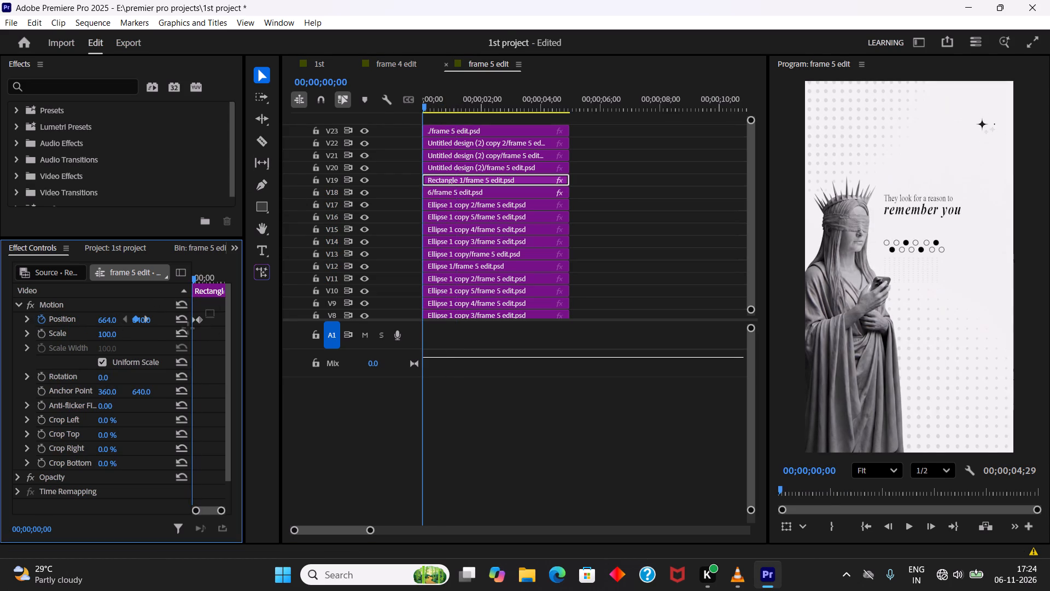
pyautogui.moveTo(188, 328); pyautogui.dragTo(184, 331)
pyautogui.moveTo(244, 296); pyautogui.dragTo(417, 293)
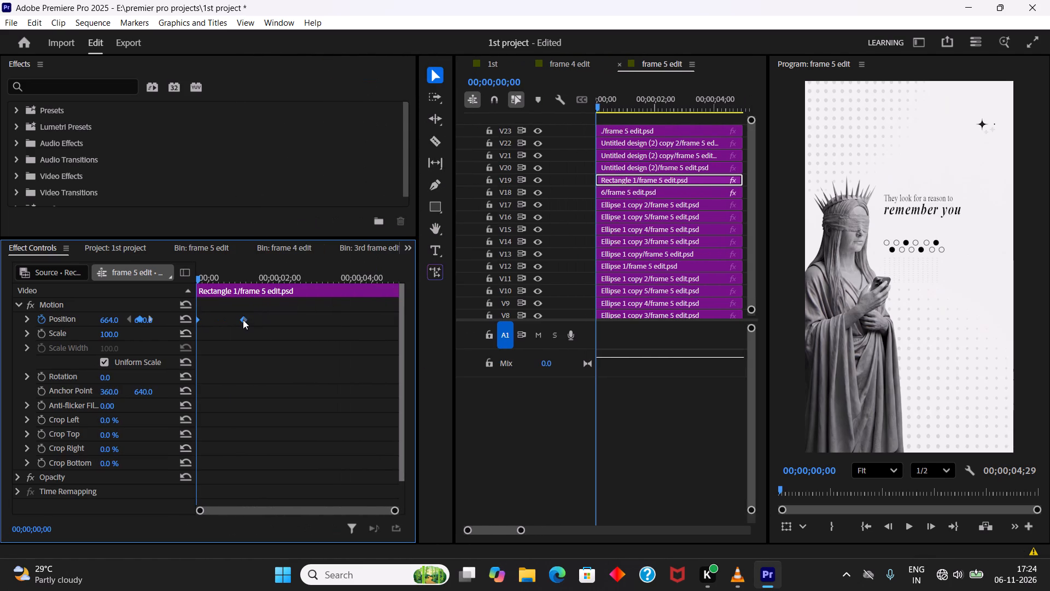
pyautogui.rightClick(243, 320)
pyautogui.click(314, 433)
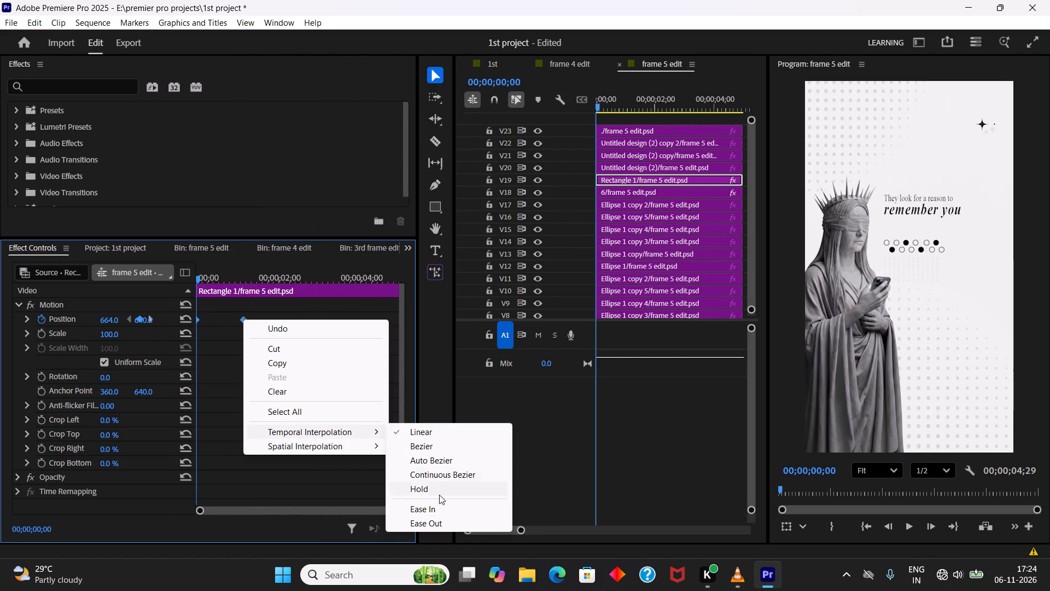
pyautogui.click(431, 511)
pyautogui.rightClick(246, 317)
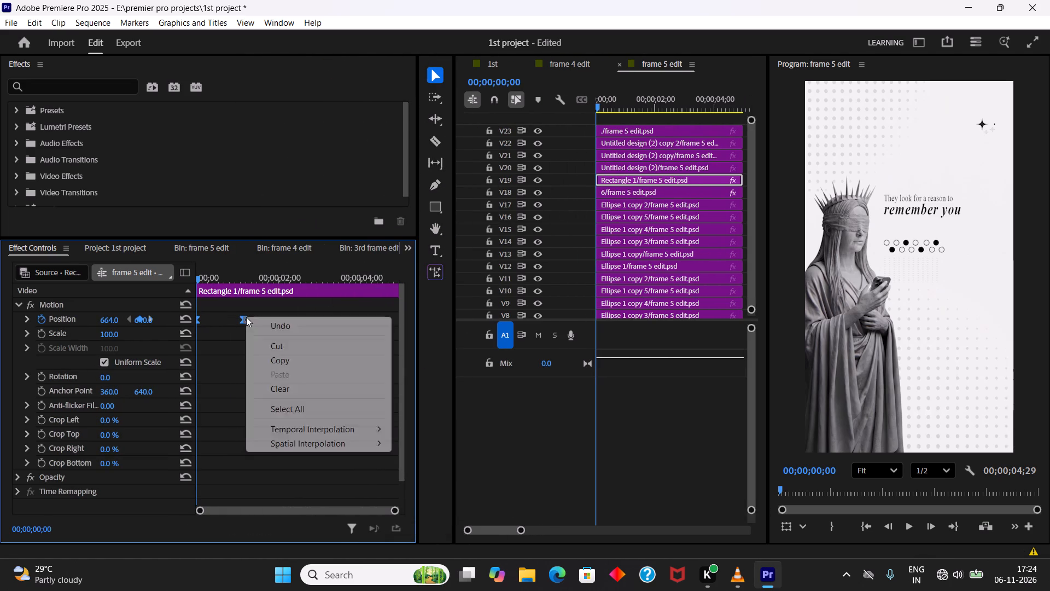
pyautogui.click(335, 427)
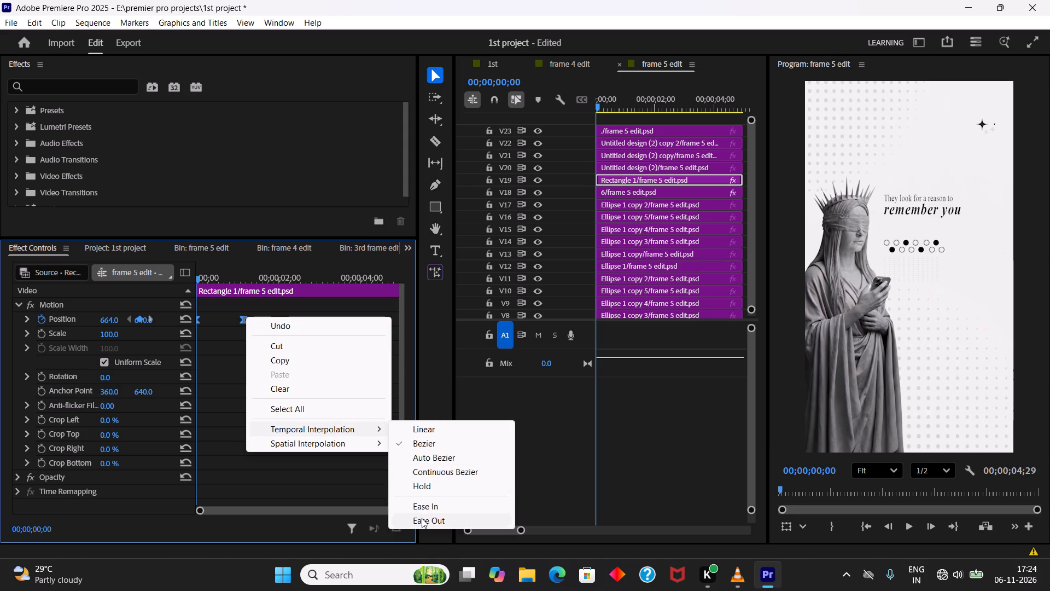
pyautogui.click(422, 518)
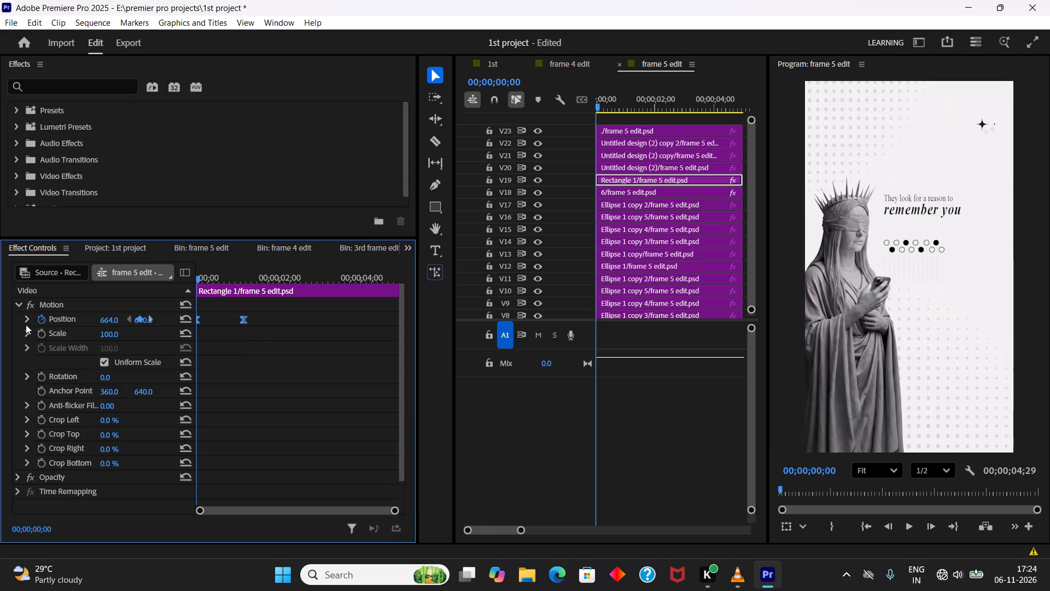
# Reshape Rectangle 1's Position velocity curve into an early peak with a long slowdown, and save the project.
pyautogui.click(26, 321)
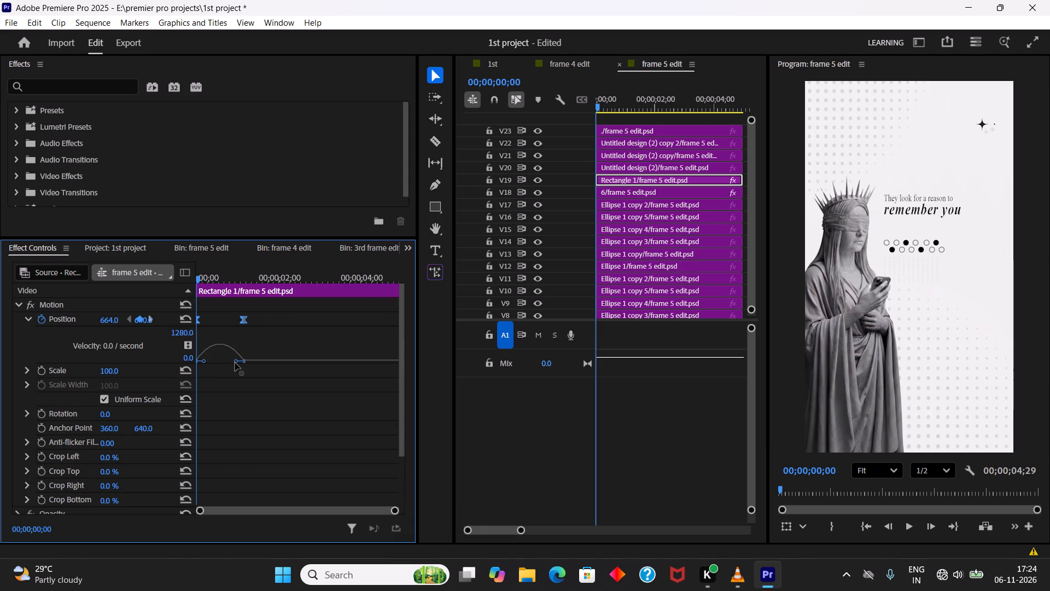
pyautogui.moveTo(235, 363); pyautogui.dragTo(220, 363)
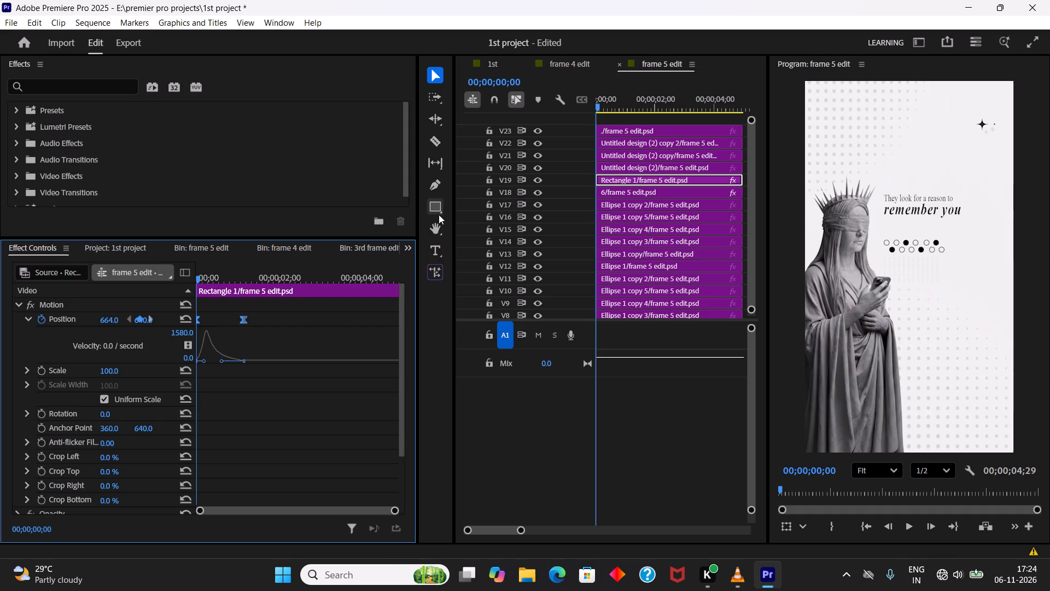
pyautogui.moveTo(453, 210); pyautogui.dragTo(299, 213)
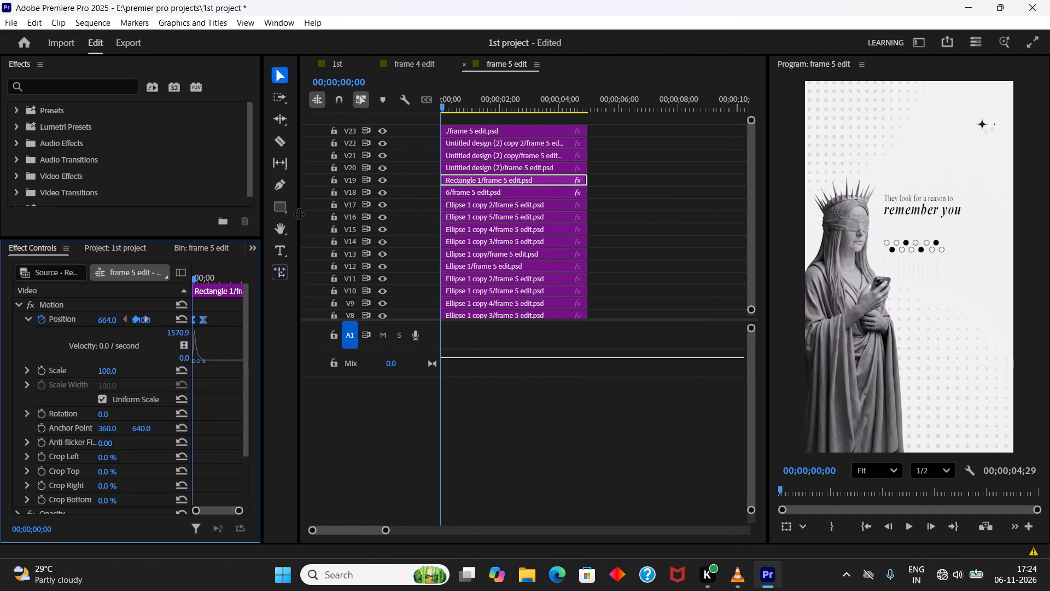
pyautogui.hotkey('ctrl', 's')
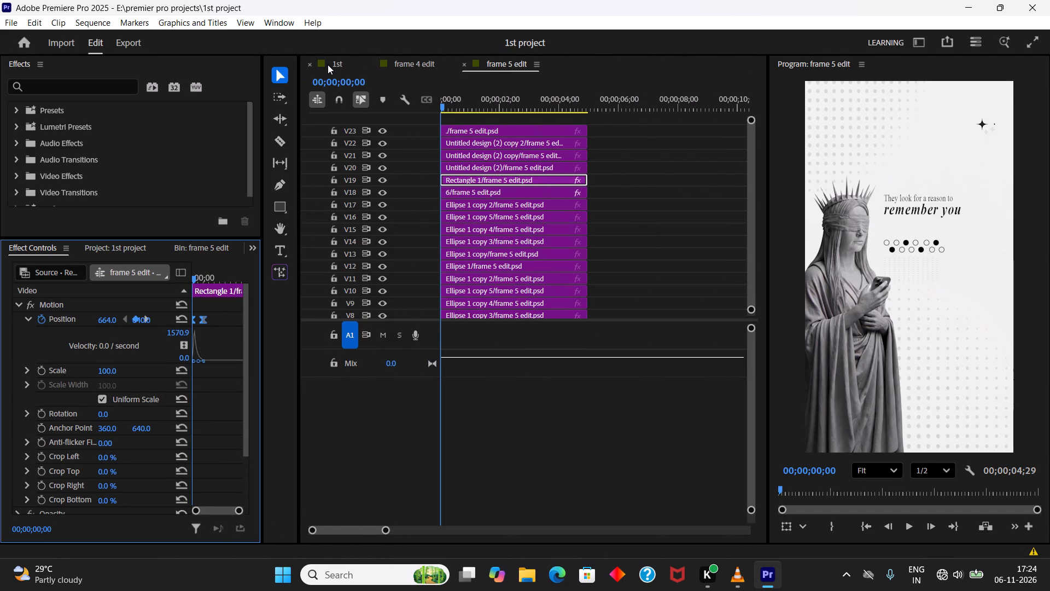
# Play back the rectangle's entrance in frame 5 edit within the 1st sequence and save the project.
pyautogui.click(329, 65)
pyautogui.moveTo(485, 105); pyautogui.dragTo(434, 113)
pyautogui.press('space')
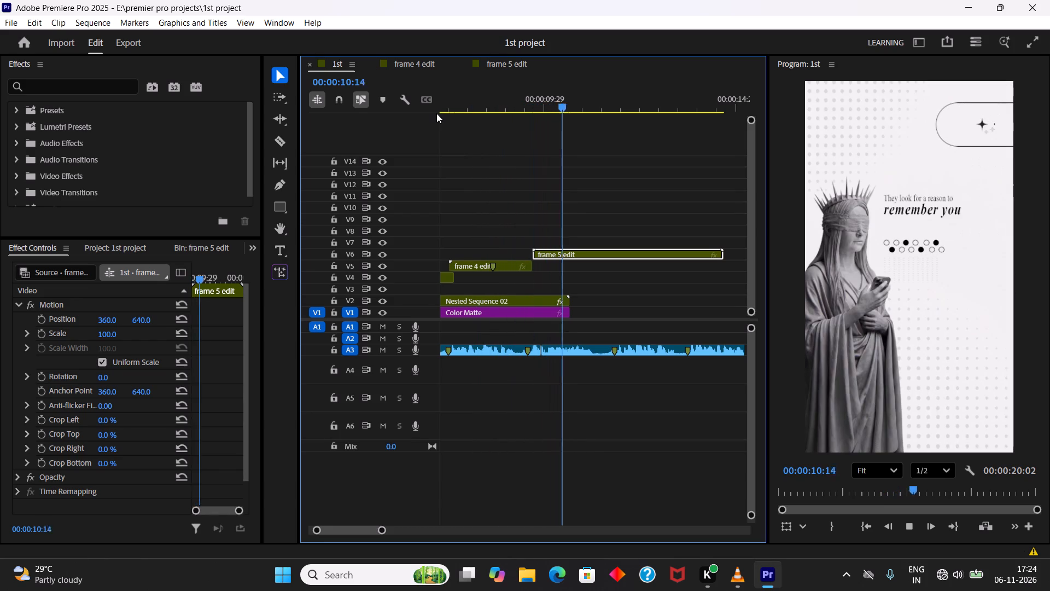
pyautogui.press('space')
pyautogui.hotkey('ctrl', 's')
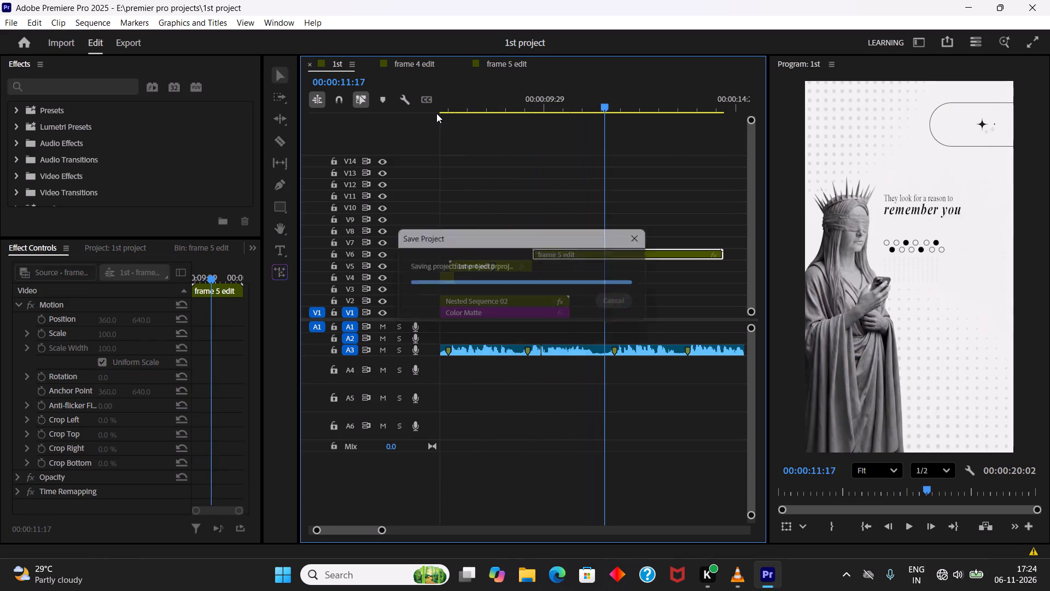
# Replay the opening of the frame 5 edit clip on V6 to check the timing of the rectangle's slide-in.
pyautogui.click(596, 112)
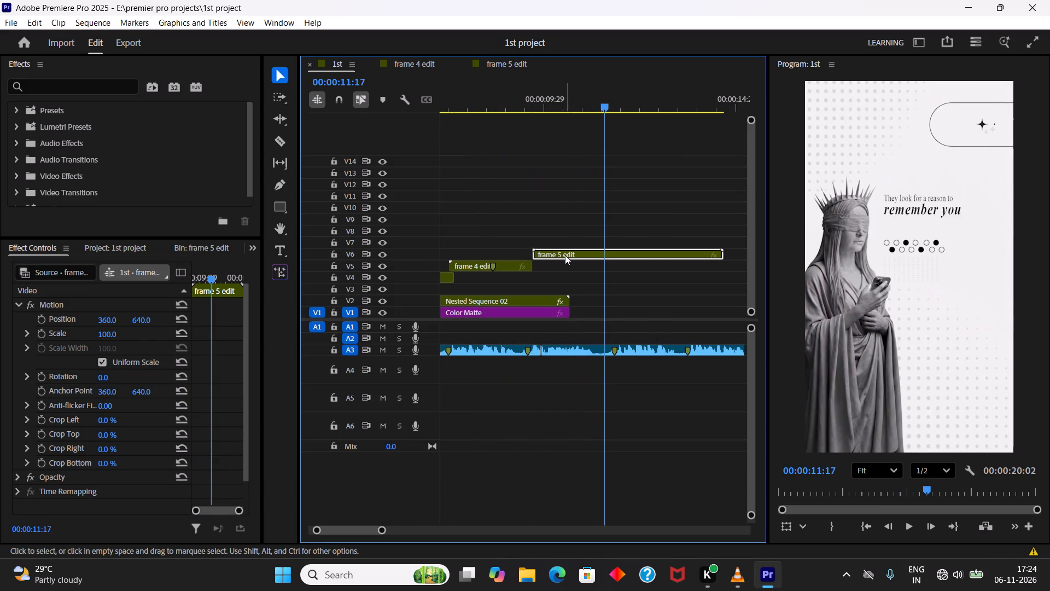
pyautogui.moveTo(518, 112); pyautogui.dragTo(510, 111)
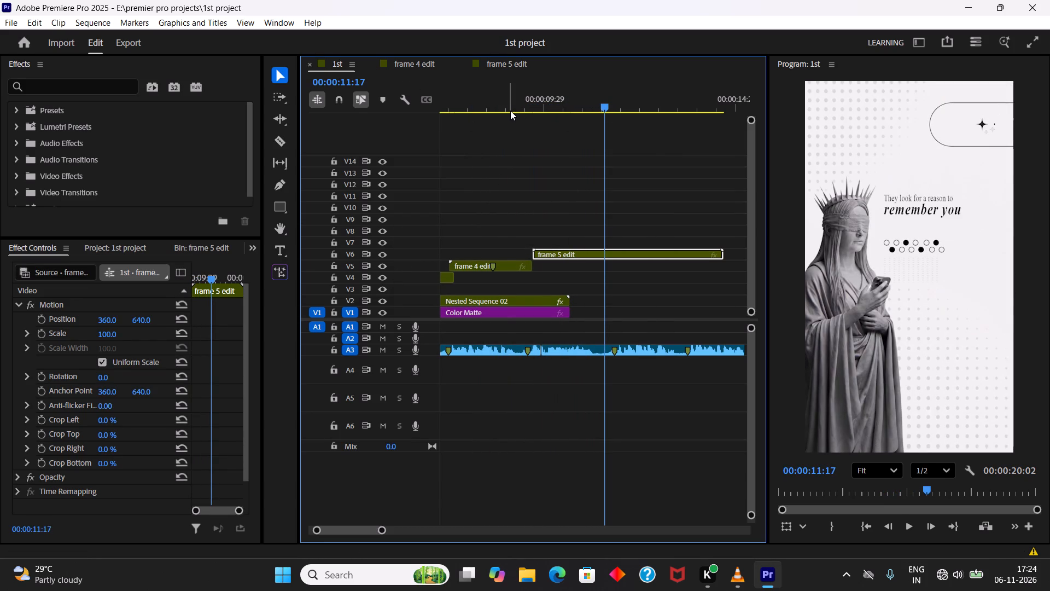
pyautogui.moveTo(507, 109); pyautogui.dragTo(501, 109)
pyautogui.press('space')
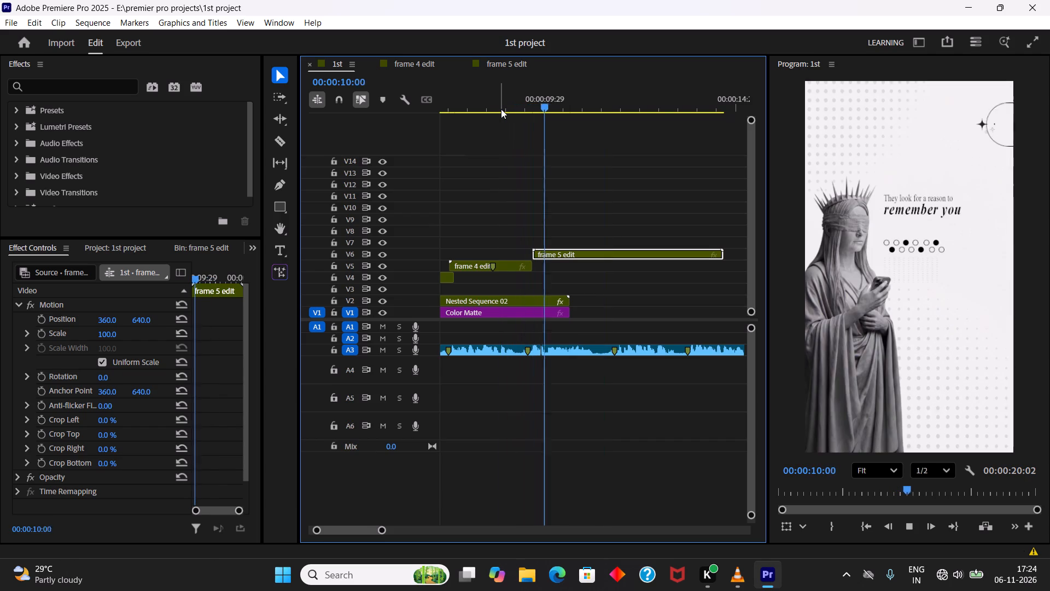
pyautogui.press('space')
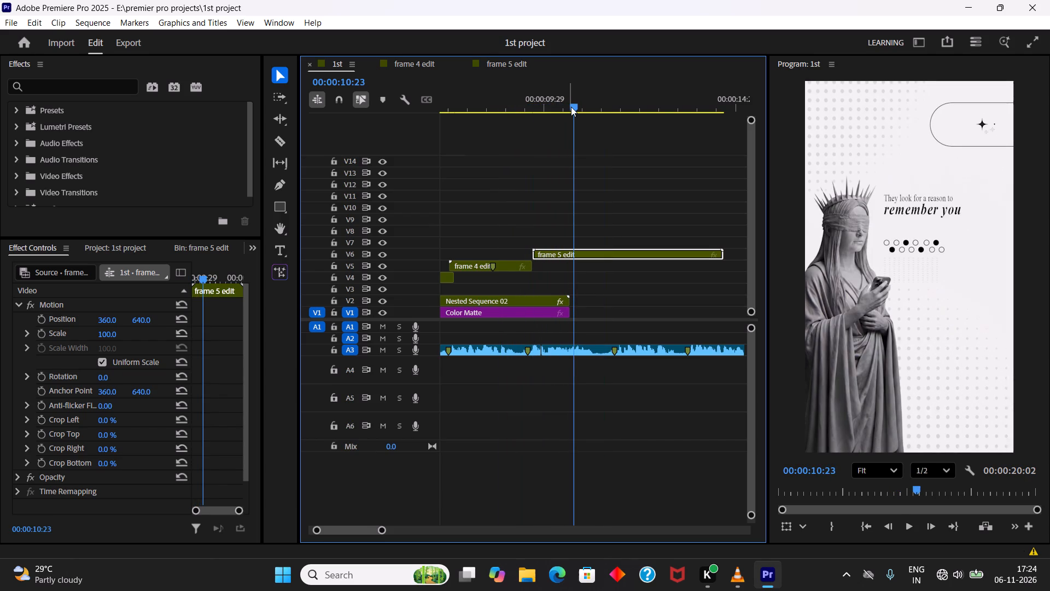
pyautogui.moveTo(571, 107); pyautogui.dragTo(561, 107)
pyautogui.press('space')
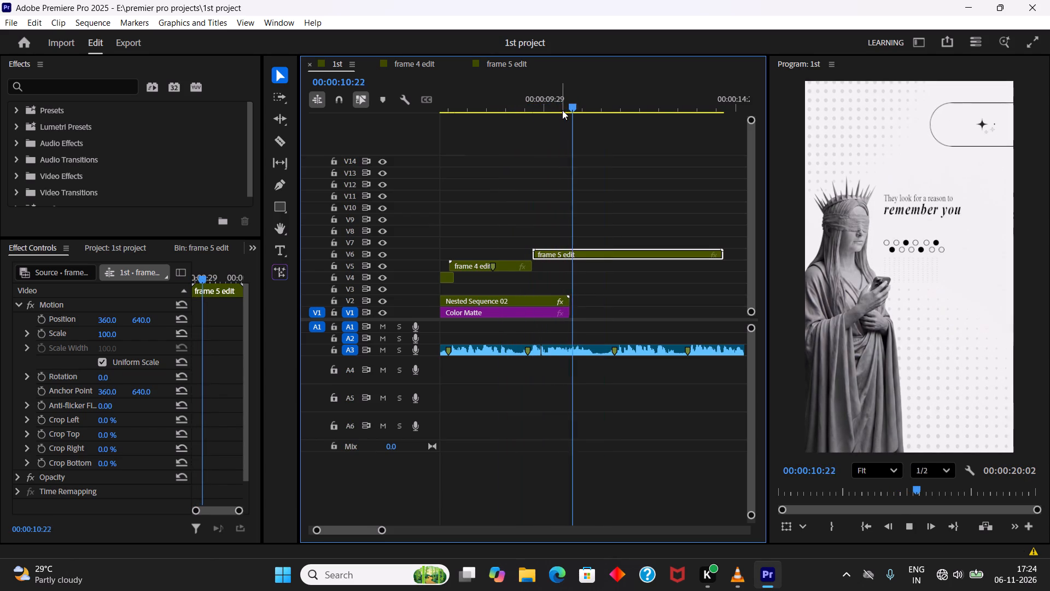
pyautogui.press('space')
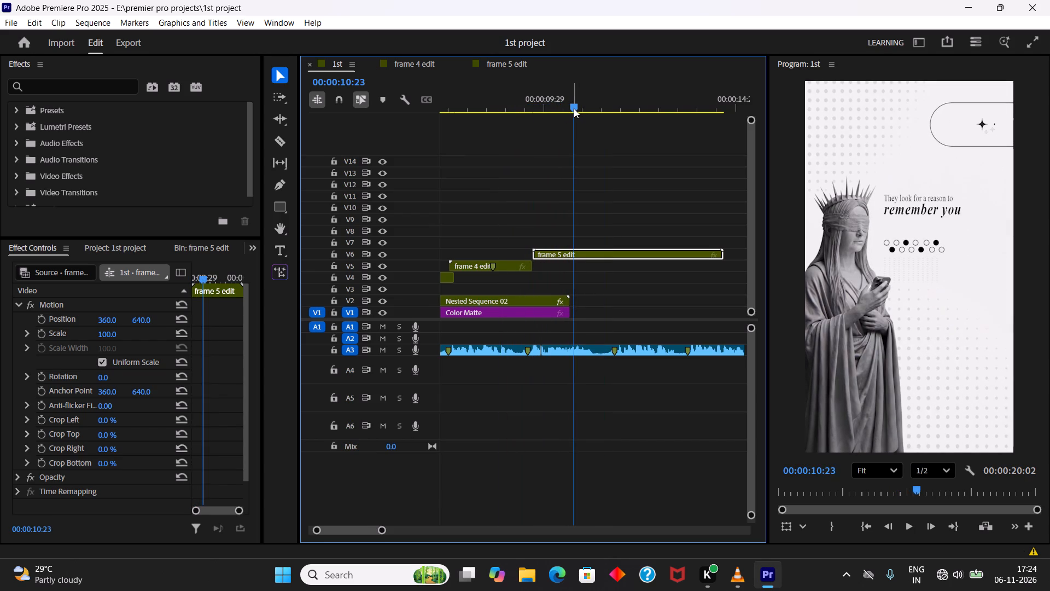
pyautogui.click(574, 108)
pyautogui.press('space')
pyautogui.click(570, 108)
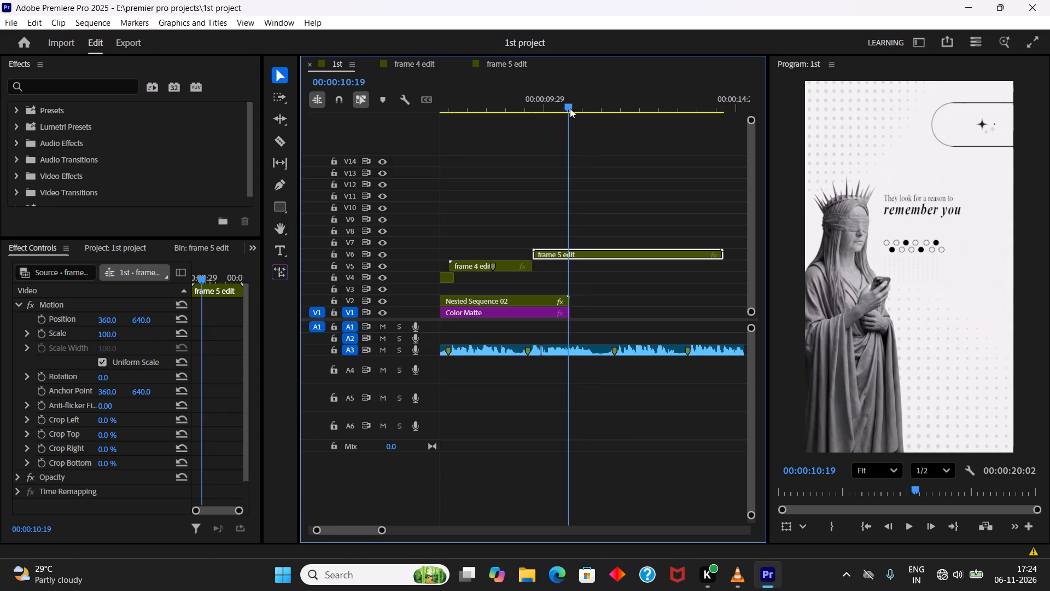
# Step frame by frame through the cut from frame 4 edit into frame 5 edit, up to 00;00;10;19.
pyautogui.moveTo(540, 113); pyautogui.dragTo(527, 113)
pyautogui.click(539, 108)
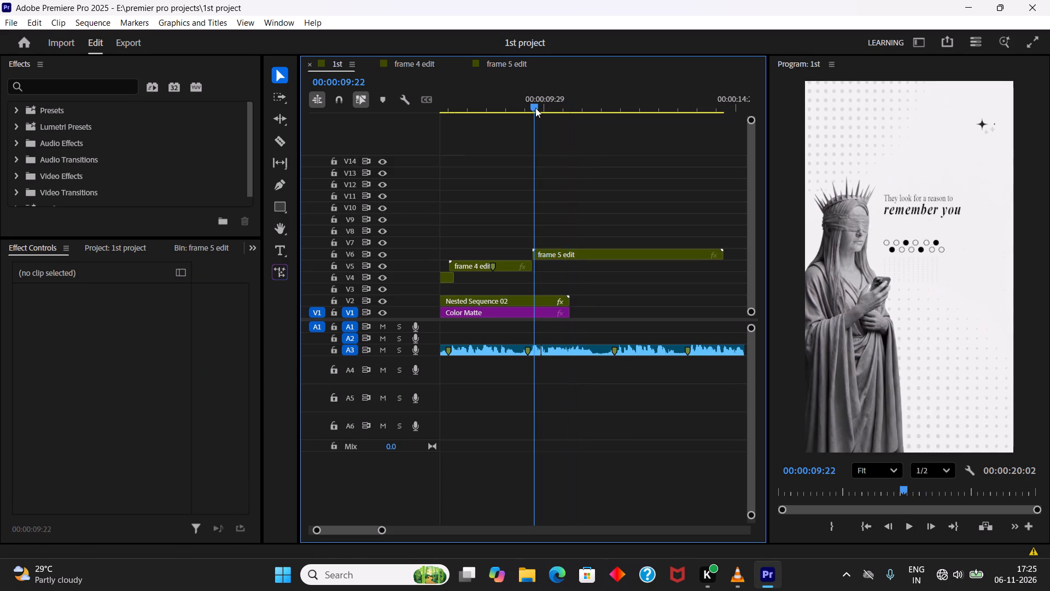
pyautogui.press('Left')
pyautogui.press('Left')
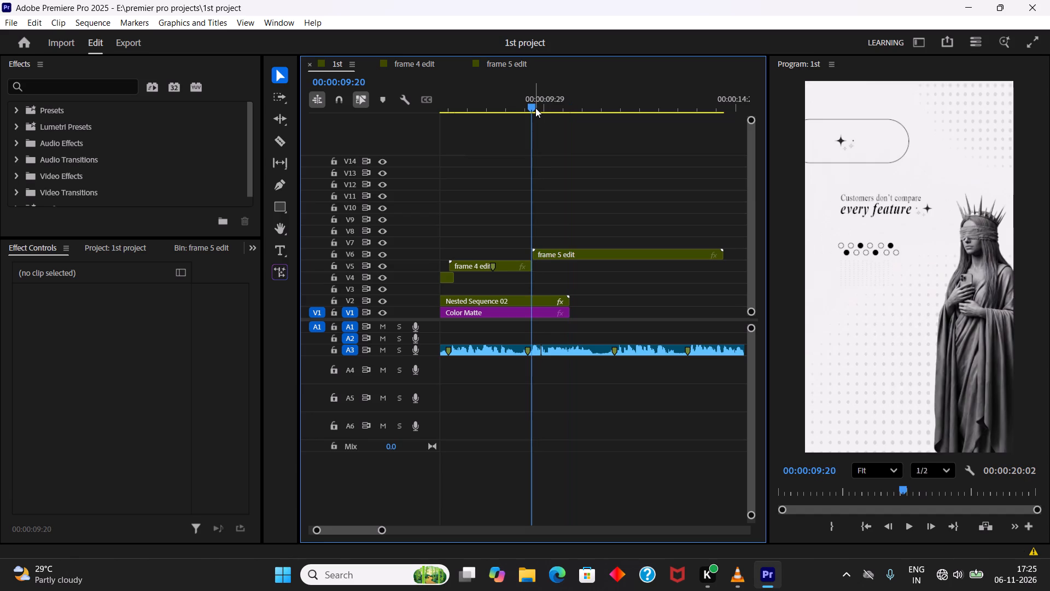
pyautogui.press('Right')
pyautogui.press('Right')
pyautogui.press('Right')
pyautogui.press('Right')
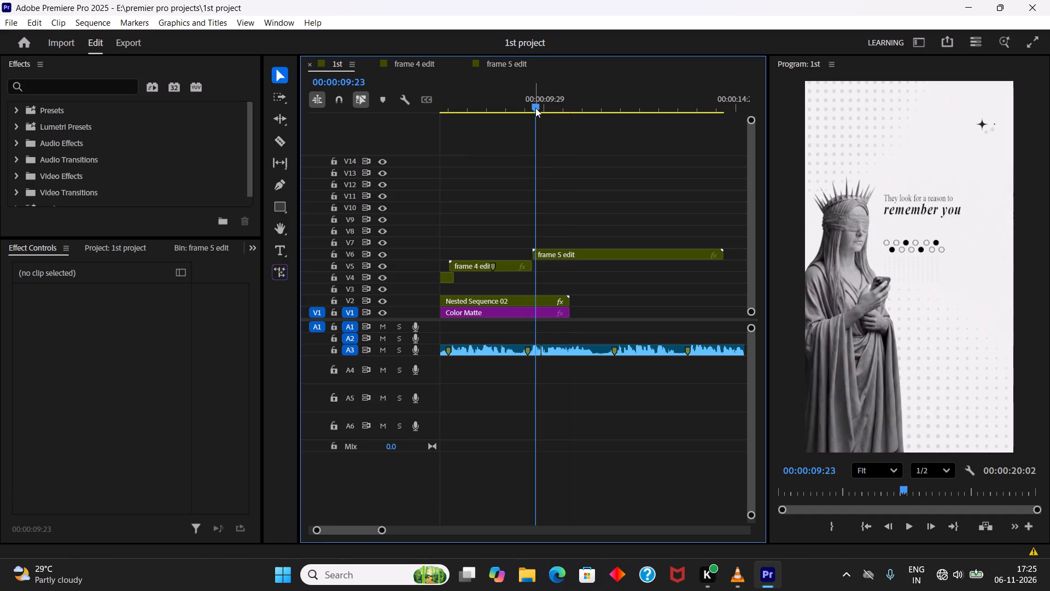
pyautogui.press('Right')
pyautogui.press('Right')
pyautogui.press('Right')
pyautogui.press('Right')
pyautogui.press('Right')
pyautogui.press('Right')
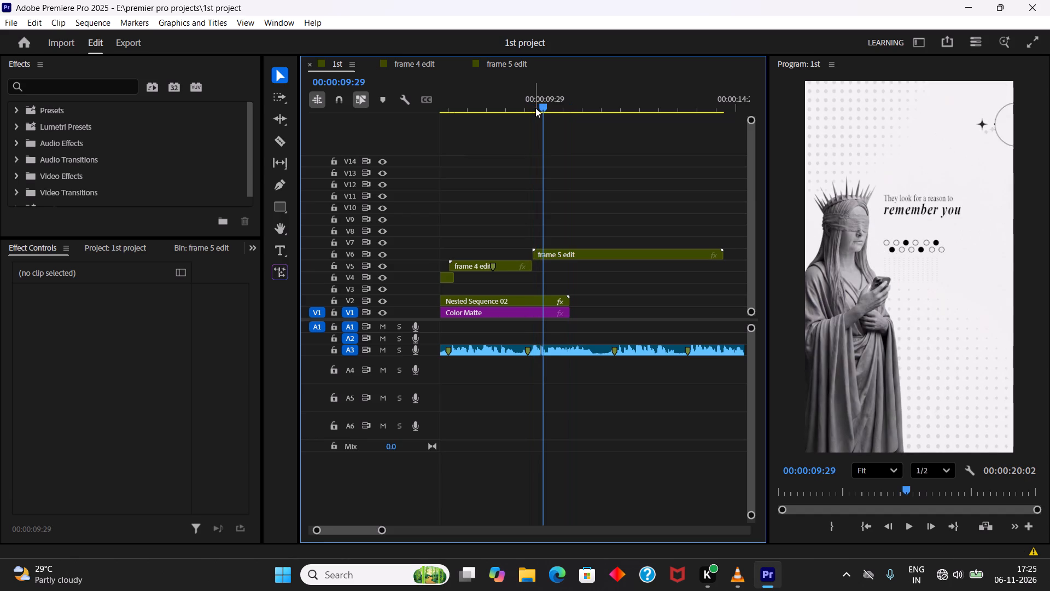
pyautogui.press('Right')
pyautogui.press('Right')
pyautogui.press('Right')
pyautogui.press('Right')
pyautogui.press('Right')
pyautogui.press('Right')
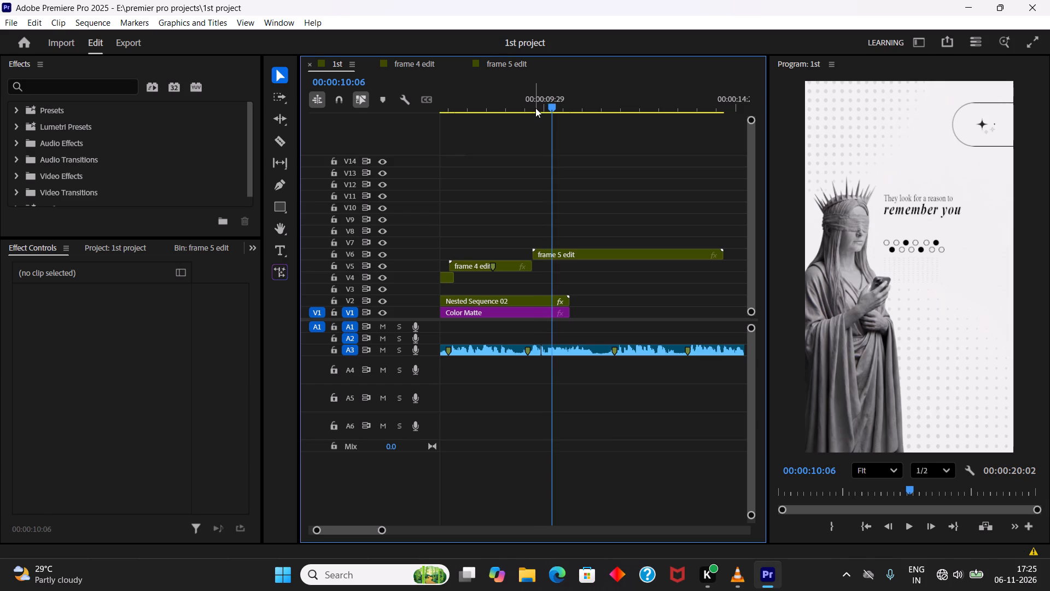
pyautogui.press('Right')
pyautogui.press('Right')
pyautogui.press('Right')
pyautogui.press('Right')
pyautogui.press('Right')
pyautogui.press('Right')
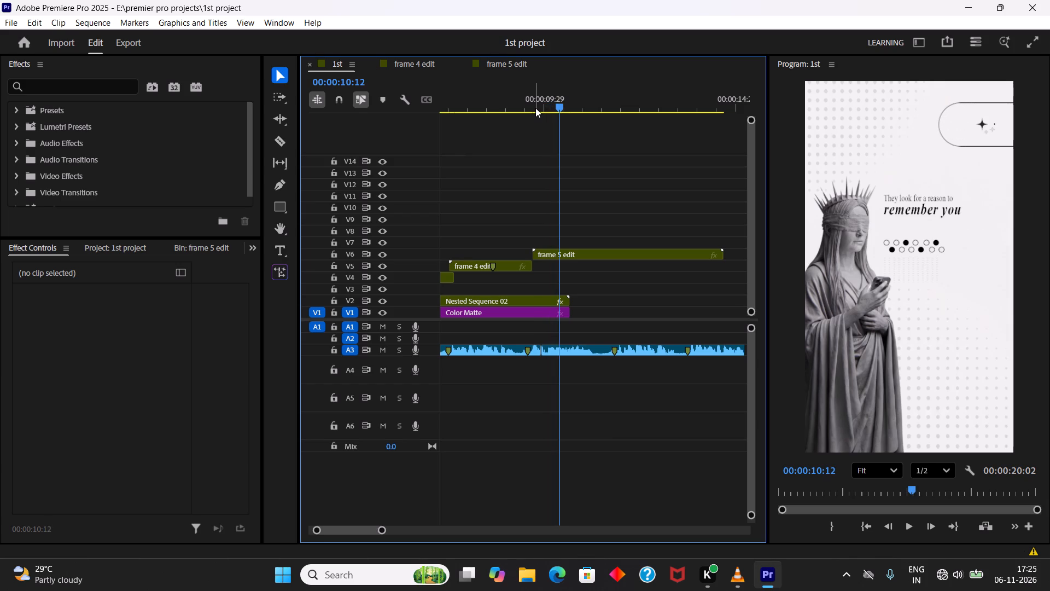
pyautogui.press('Right')
pyautogui.press('Right')
pyautogui.press('Right')
pyautogui.press('Right')
pyautogui.press('Right')
pyautogui.press('Right')
pyautogui.press('Right')
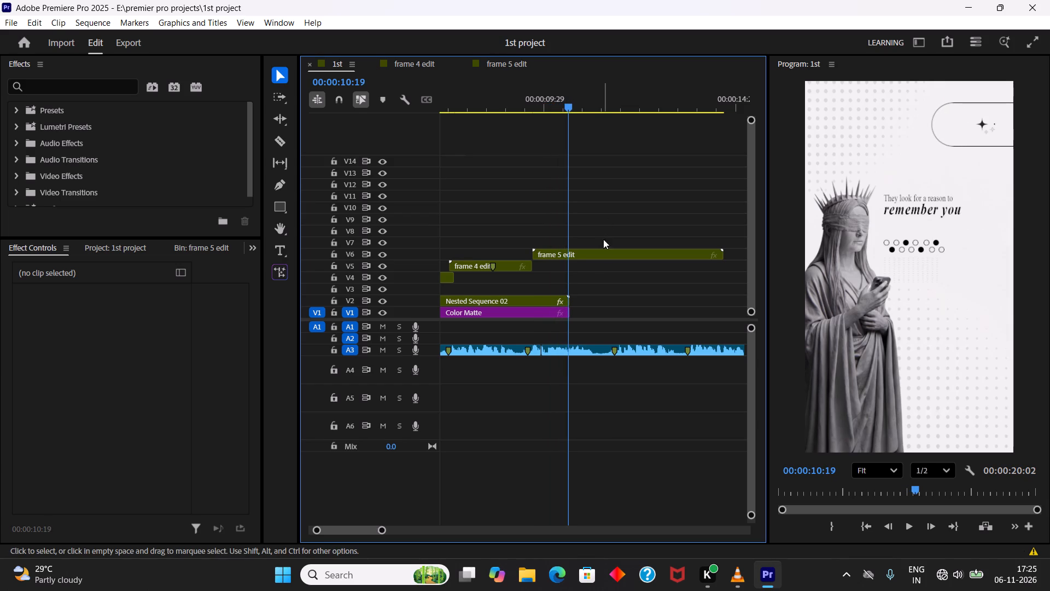
# Open the nested frame 5 edit sequence from V6 and return its playhead to 00;00;00;00.
pyautogui.doubleClick(597, 258)
pyautogui.moveTo(494, 106); pyautogui.dragTo(418, 110)
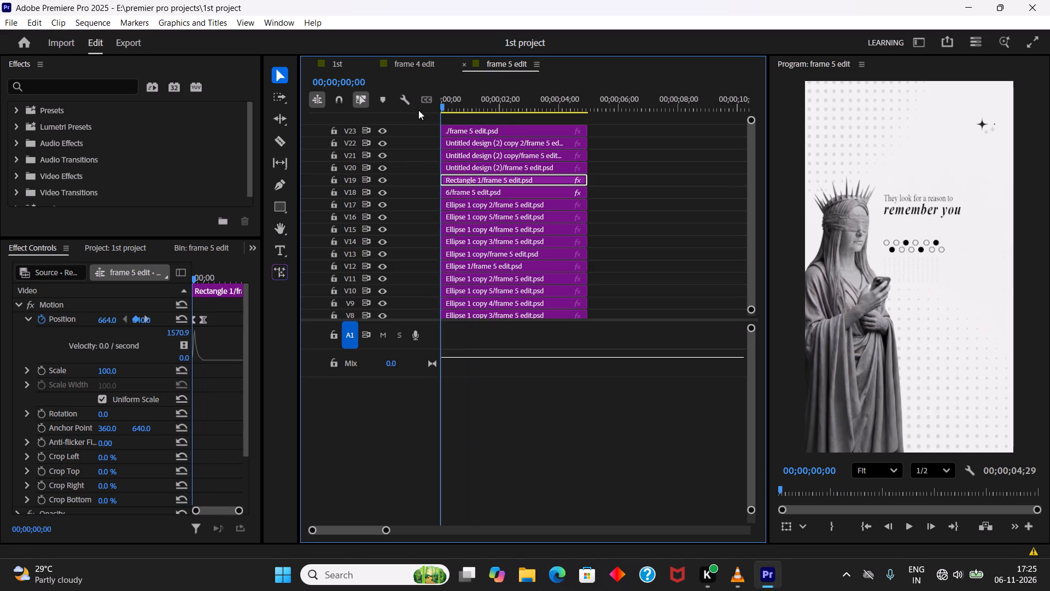
# Scrub through the rectangle's slide-in in frame 5 edit up to 00;00;00;28.
pyautogui.moveTo(418, 110); pyautogui.dragTo(464, 106)
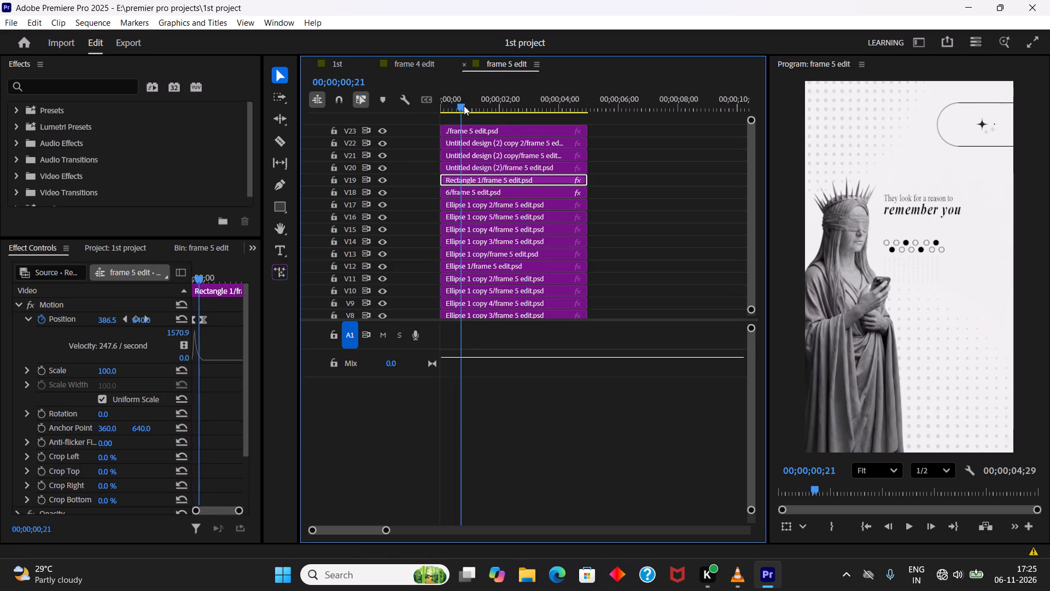
pyautogui.moveTo(464, 106); pyautogui.dragTo(470, 106)
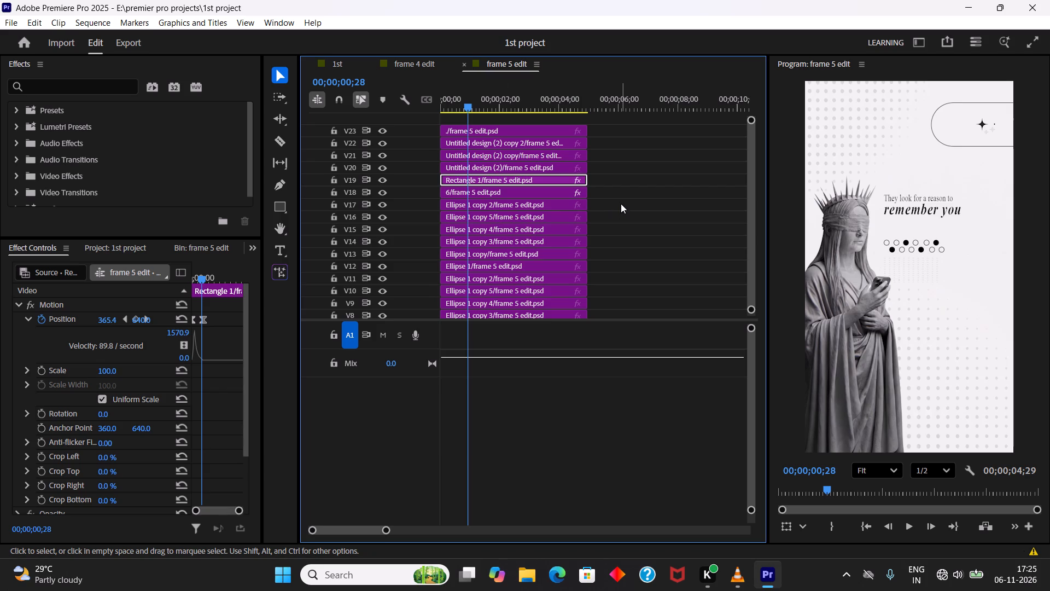
# Apply the word by word animation preset to the start of the V3 clip They look for a reason to, lengthening it to 00;00;01;06.
pyautogui.scroll(-5, 621, 204)
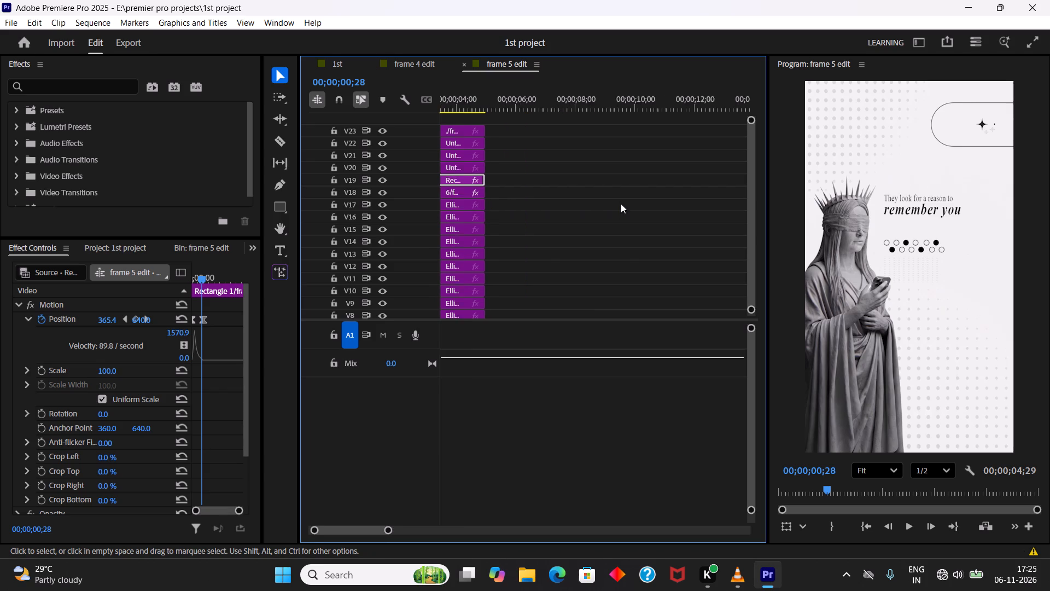
pyautogui.scroll(-1, 621, 204)
pyautogui.scroll(8, 621, 204)
pyautogui.keyDown('ctrl'); pyautogui.scroll(5, 621, 204); pyautogui.keyUp('ctrl')
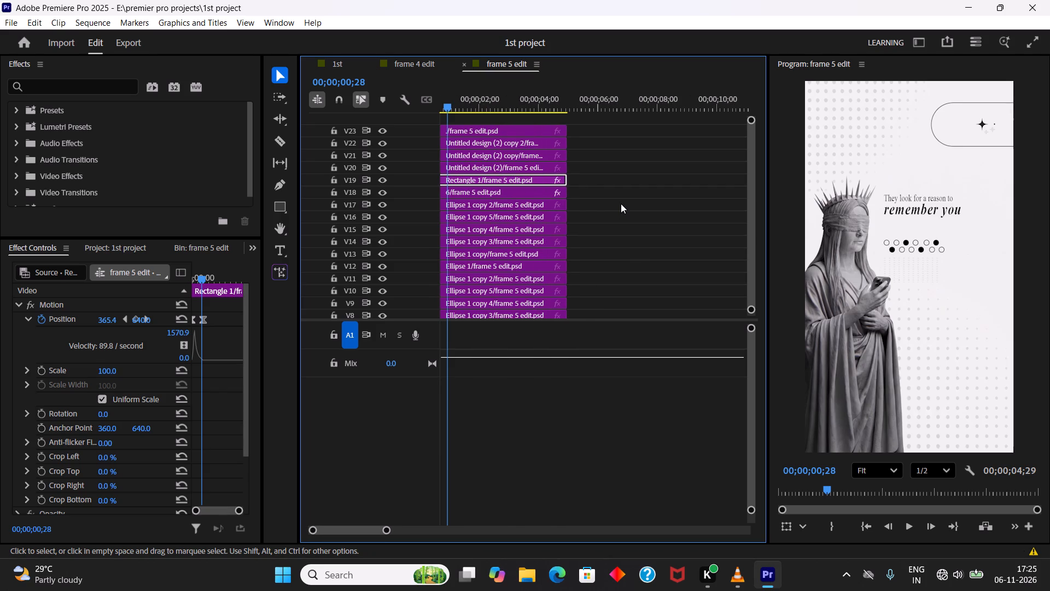
pyautogui.keyDown('ctrl'); pyautogui.scroll(5, 621, 204); pyautogui.keyUp('ctrl')
pyautogui.keyDown('ctrl'); pyautogui.scroll(-16, 621, 204); pyautogui.keyUp('ctrl')
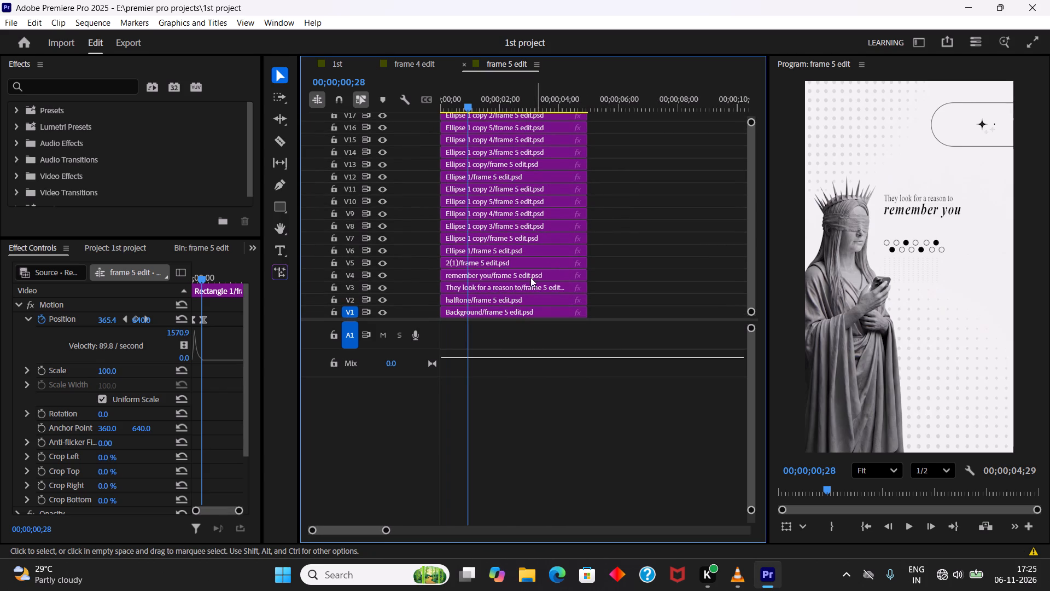
pyautogui.click(498, 285)
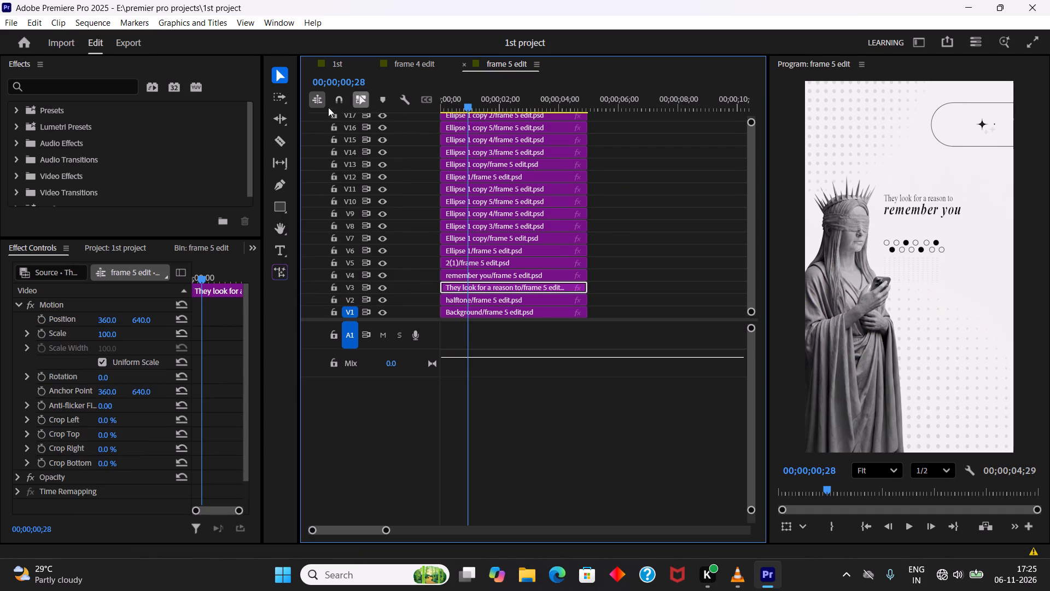
pyautogui.scroll(-6, 98, 152)
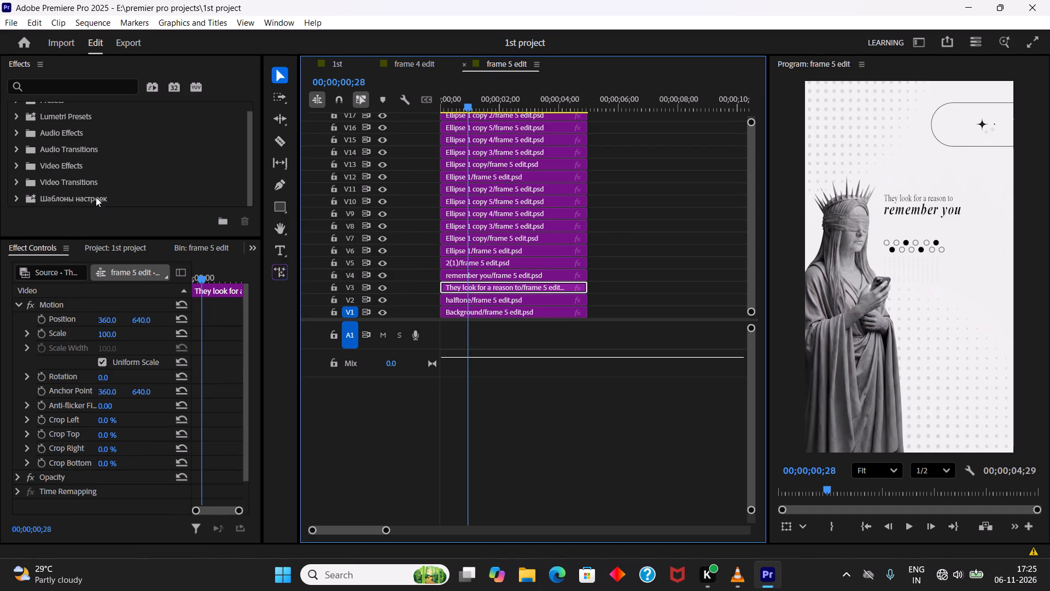
pyautogui.scroll(9, 176, 127)
pyautogui.scroll(-12, 88, 128)
pyautogui.click(17, 200)
pyautogui.scroll(-6, 22, 195)
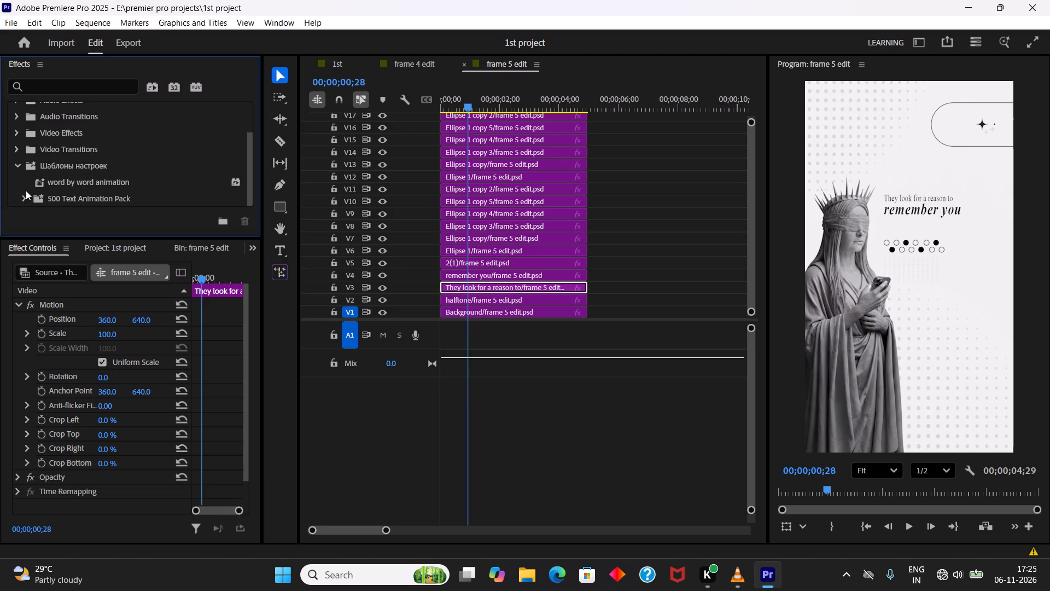
pyautogui.scroll(-1, 64, 175)
pyautogui.moveTo(77, 178); pyautogui.dragTo(427, 271)
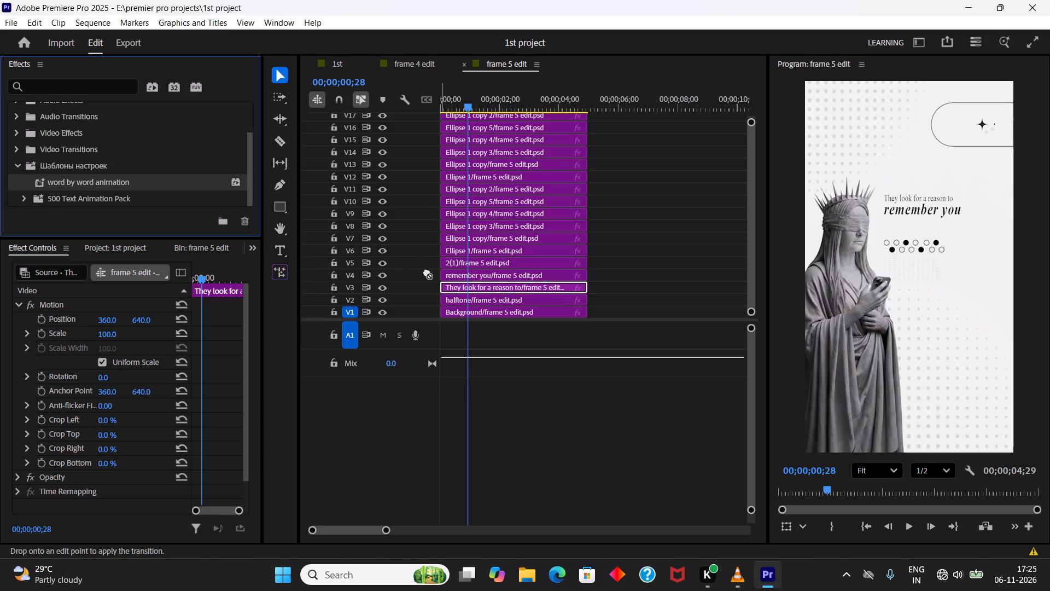
pyautogui.moveTo(427, 271); pyautogui.dragTo(456, 289)
pyautogui.moveTo(456, 289); pyautogui.dragTo(446, 287)
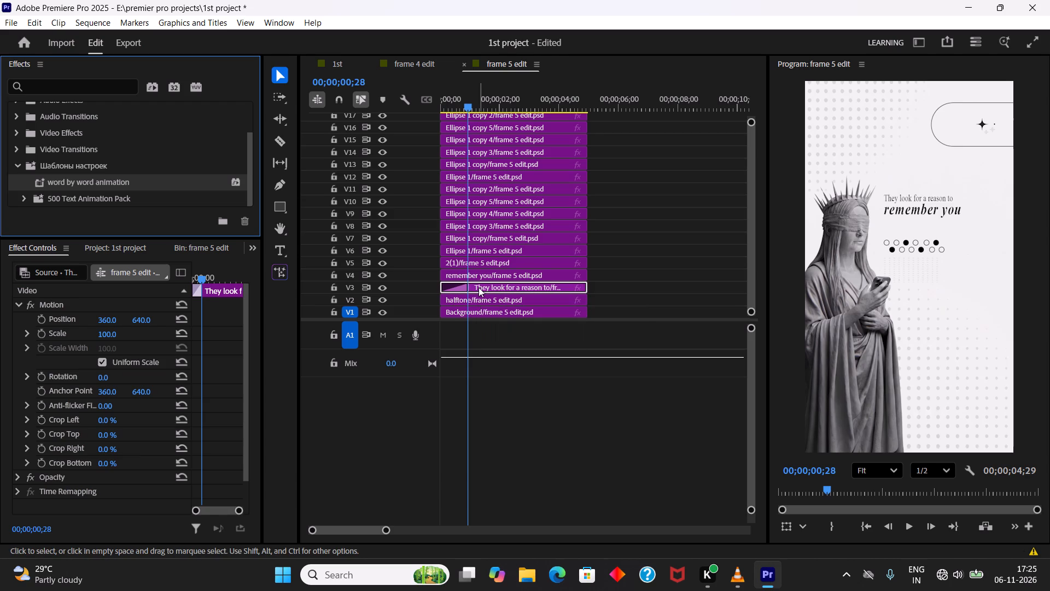
pyautogui.moveTo(469, 286); pyautogui.dragTo(475, 286)
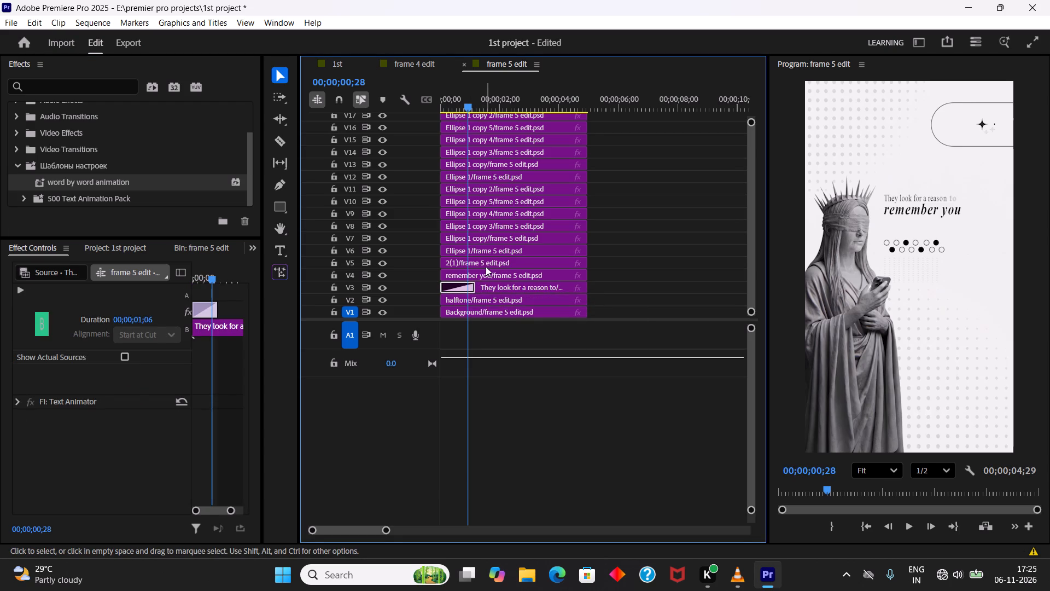
# Shift the remember you clip on V4 to start about 23 frames into frame 5 edit.
pyautogui.click(485, 271)
pyautogui.moveTo(476, 274); pyautogui.dragTo(493, 273)
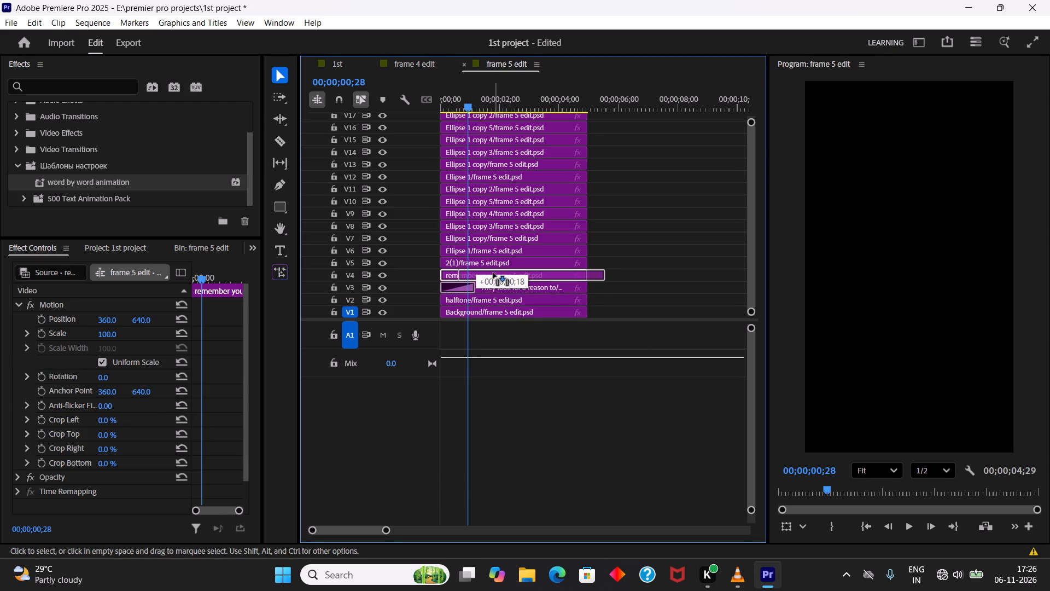
pyautogui.moveTo(493, 273); pyautogui.dragTo(499, 272)
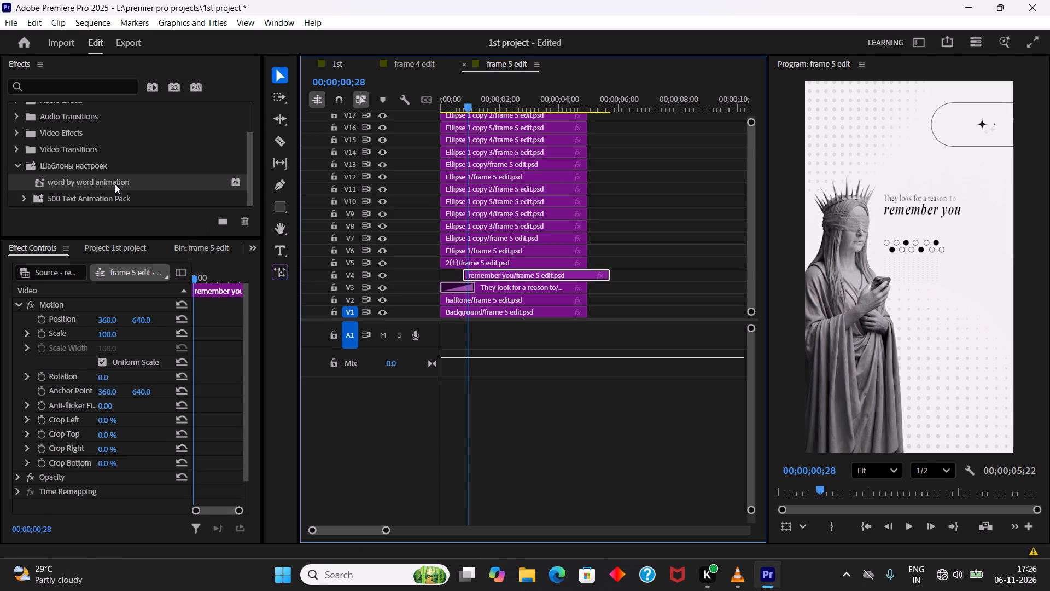
# Apply the word by word animation preset to the start of the remember you clip on V4, lasting 00;00;01;06.
pyautogui.moveTo(115, 184); pyautogui.dragTo(469, 276)
pyautogui.moveTo(492, 273); pyautogui.dragTo(497, 273)
# Set the first Push value in the Text Animator animation controls of the remember you transition to 20.
pyautogui.click(15, 403)
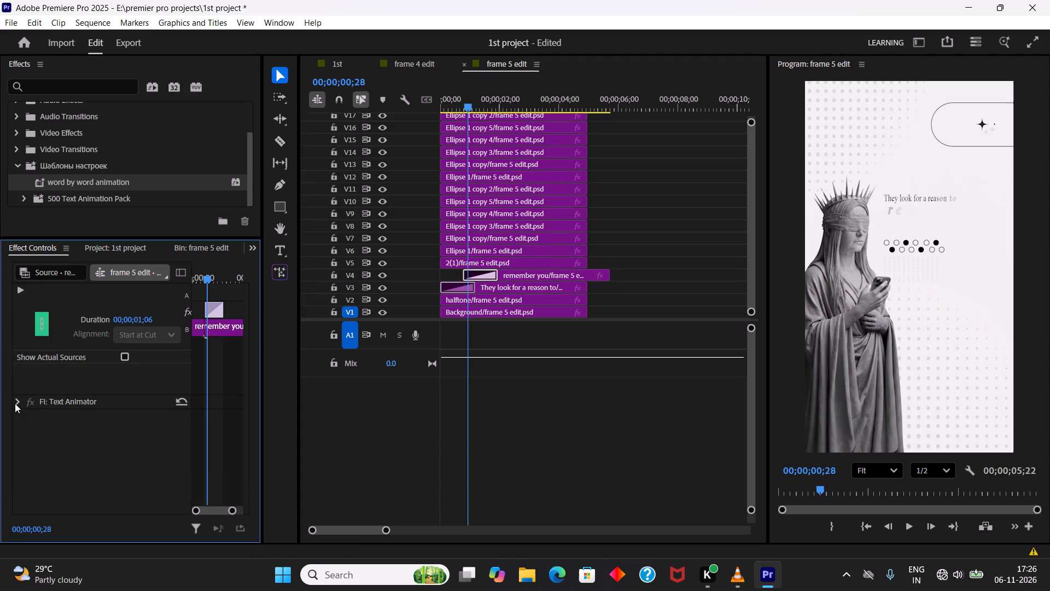
pyautogui.scroll(-16, 19, 403)
pyautogui.scroll(-5, 51, 413)
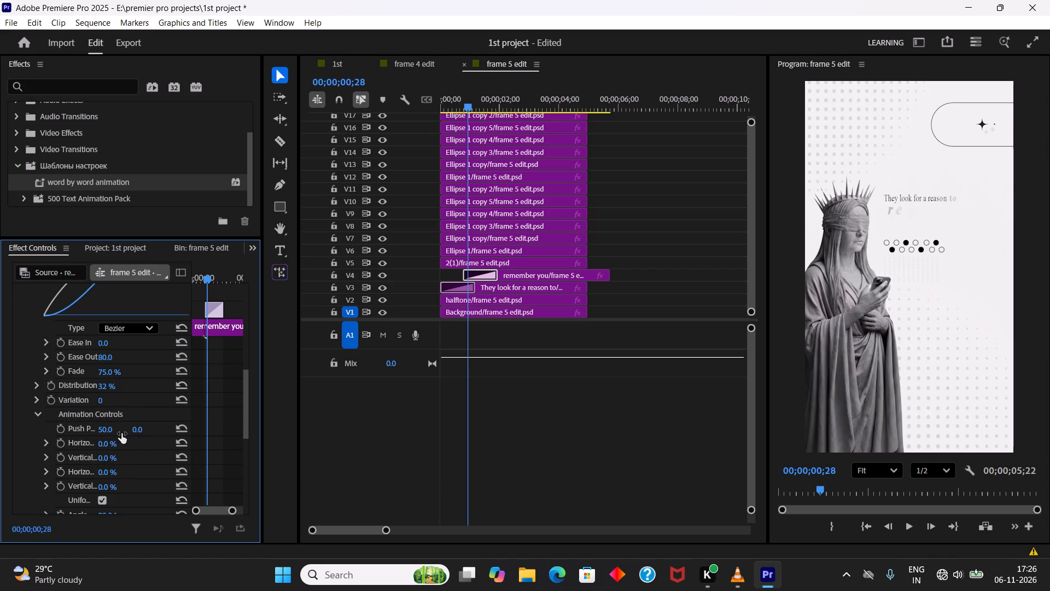
pyautogui.click(106, 431)
pyautogui.write('20')
pyautogui.press('Return')
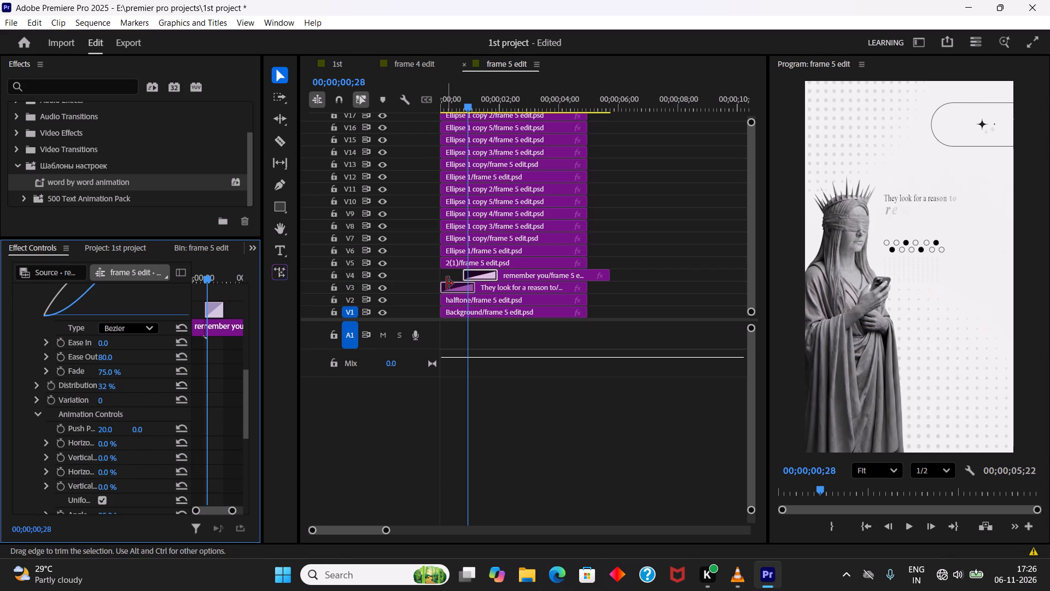
# Set the same Text Animator Push value to 20 for the V3 They look for a reason to transition and save the project.
pyautogui.click(451, 289)
pyautogui.click(14, 398)
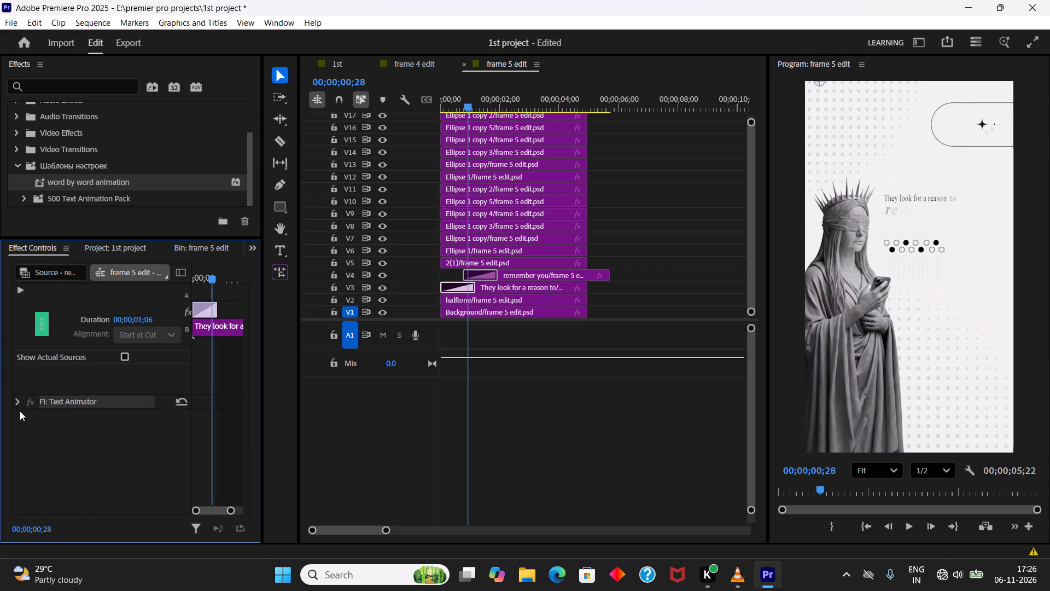
pyautogui.click(15, 404)
pyautogui.scroll(-15, 62, 422)
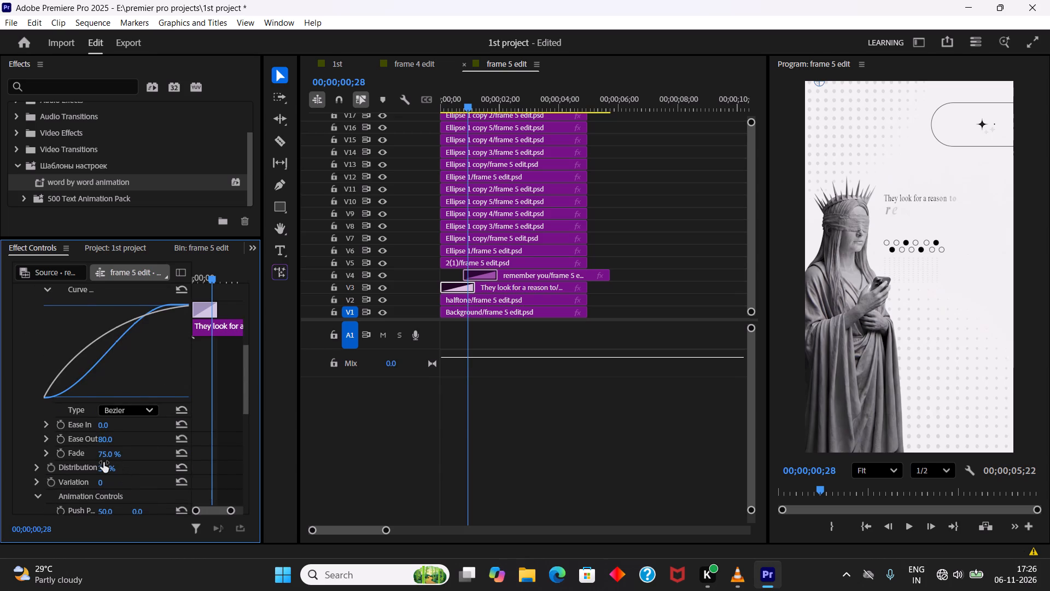
pyautogui.scroll(-5, 103, 462)
pyautogui.click(107, 444)
pyautogui.write('20')
pyautogui.press('Return')
pyautogui.hotkey('ctrl', 's')
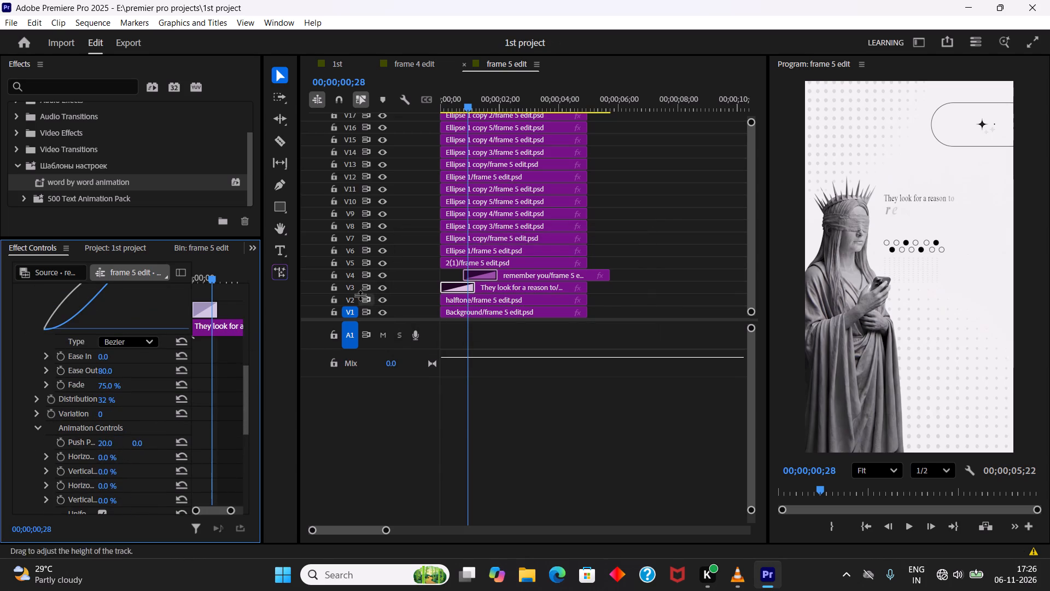
# Play the cut into frame 5 edit in the 1st sequence to check the text animation, and save the project.
pyautogui.click(345, 67)
pyautogui.moveTo(558, 107); pyautogui.dragTo(540, 107)
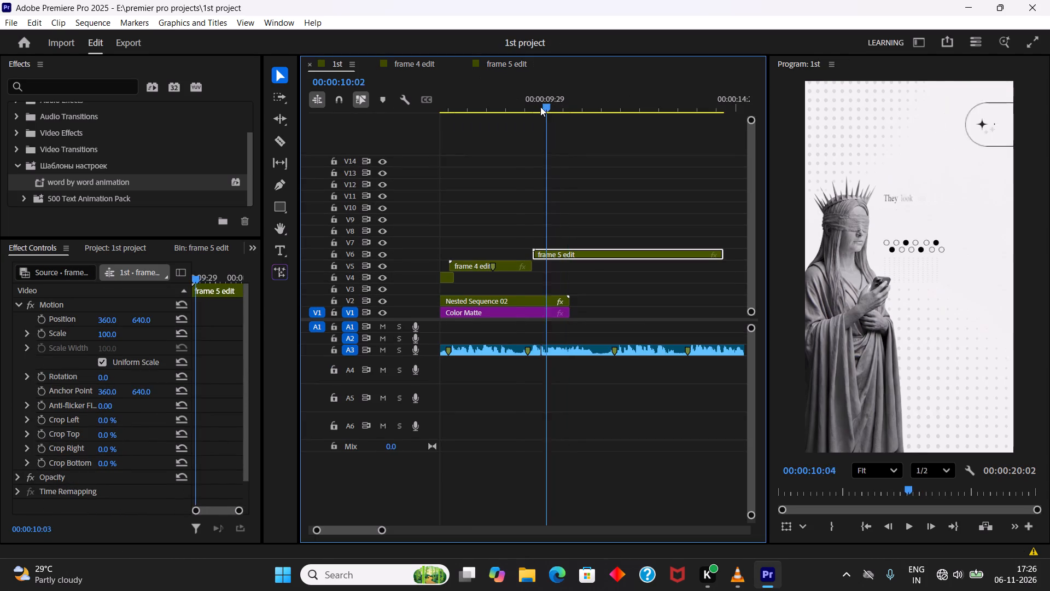
pyautogui.moveTo(540, 107); pyautogui.dragTo(517, 108)
pyautogui.press('space')
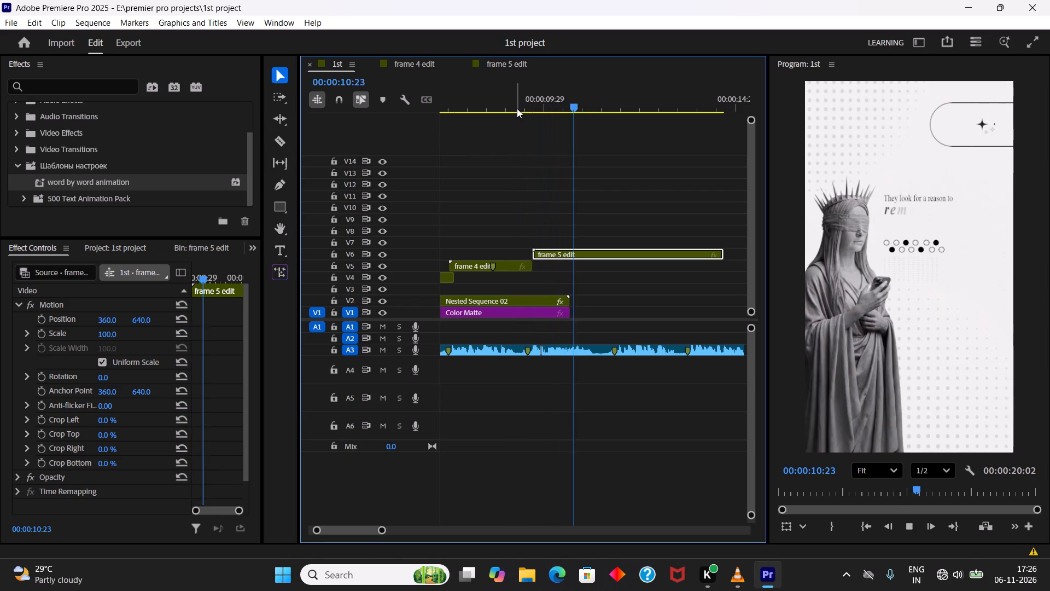
pyautogui.press('space')
pyautogui.moveTo(503, 108); pyautogui.dragTo(477, 110)
pyautogui.press('space')
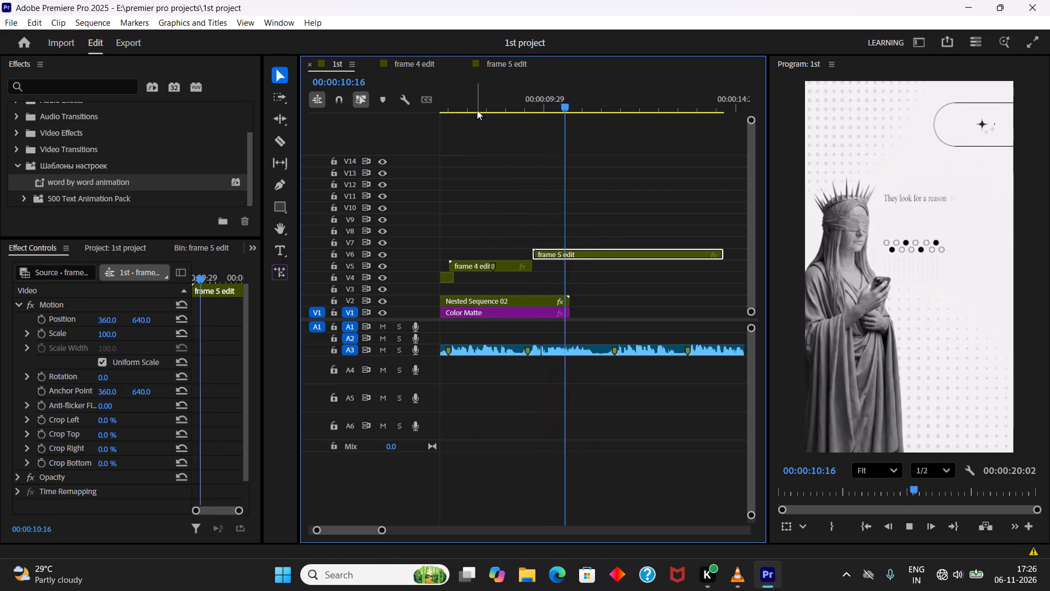
pyautogui.press('space')
pyautogui.hotkey('ctrl', 's')
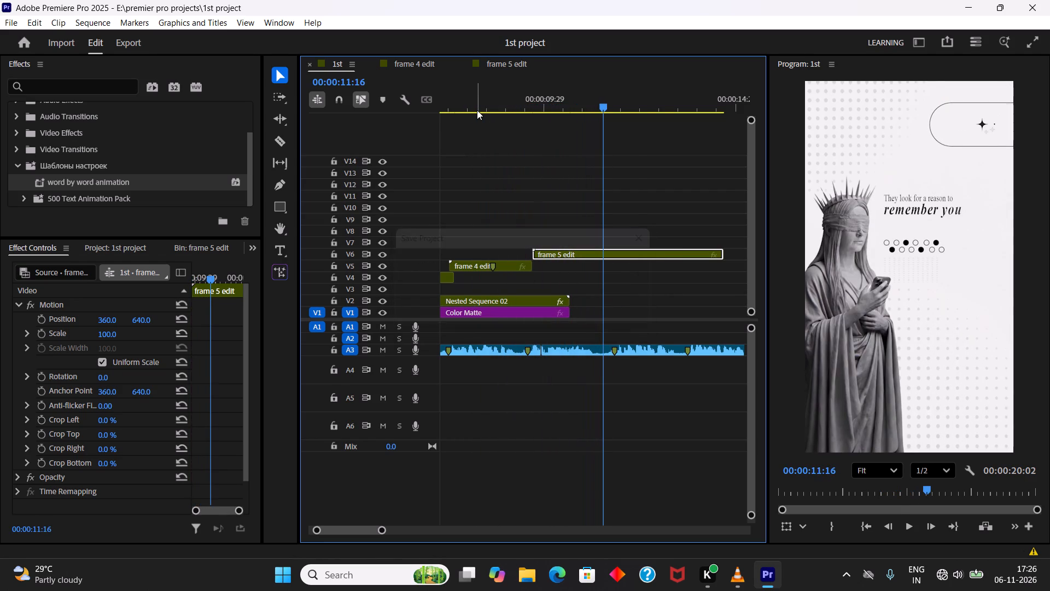
# Replay the frame 4 edit to frame 5 edit passage to check the timing of the word-by-word text reveal.
pyautogui.click(477, 110)
pyautogui.press('space')
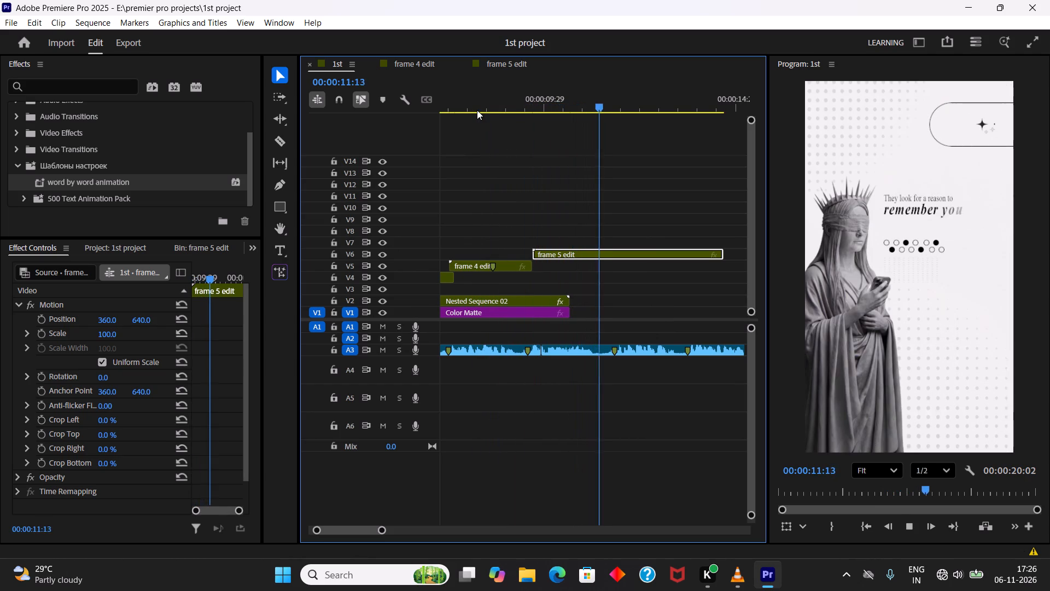
pyautogui.press('space')
pyautogui.moveTo(477, 110); pyautogui.dragTo(476, 117)
pyautogui.press('space')
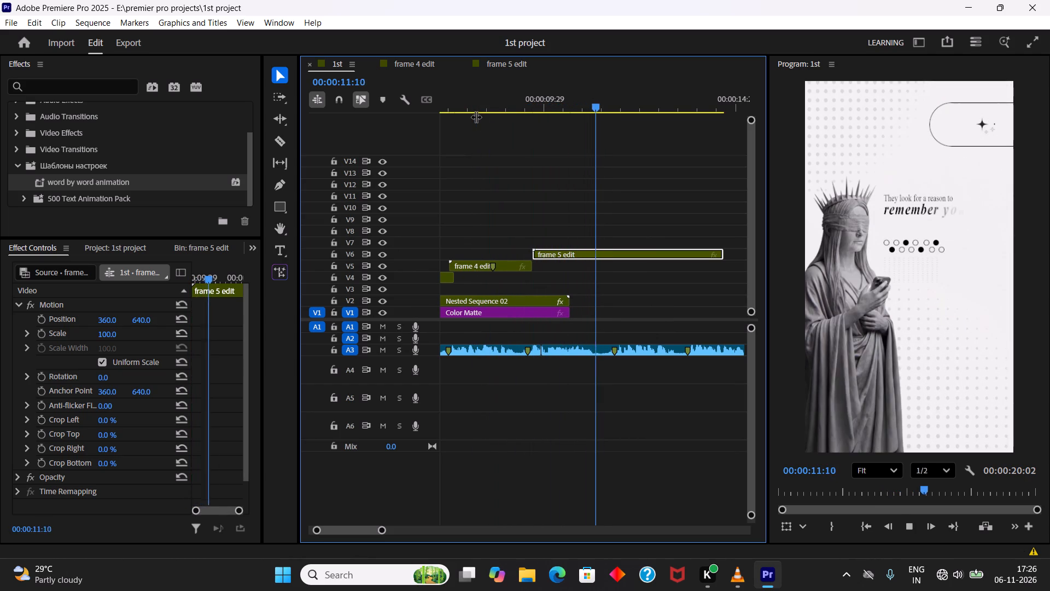
pyautogui.press('space')
pyautogui.click(476, 117)
pyautogui.press('space')
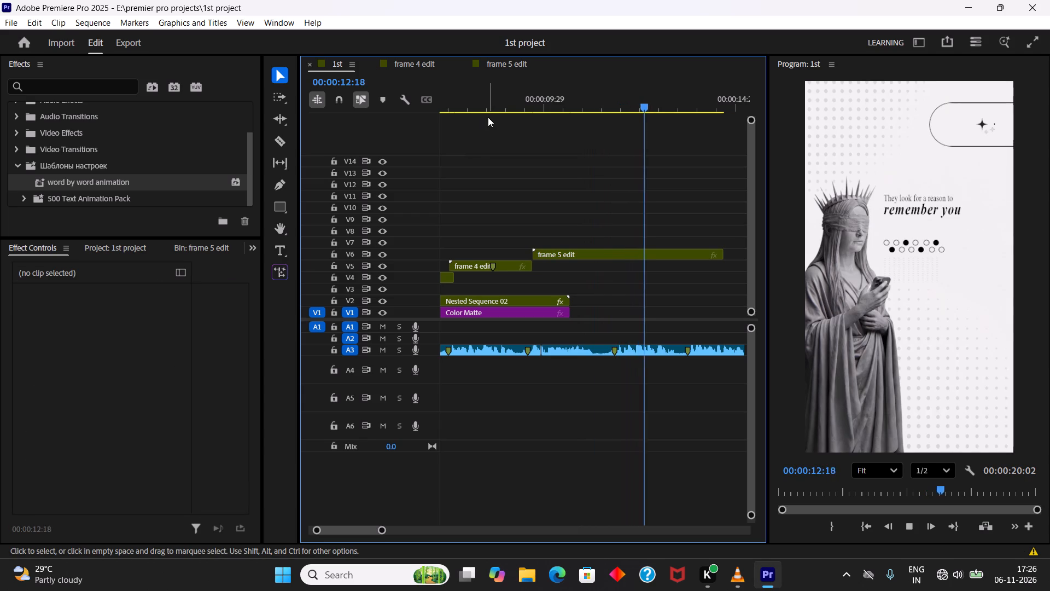
pyautogui.click(488, 117)
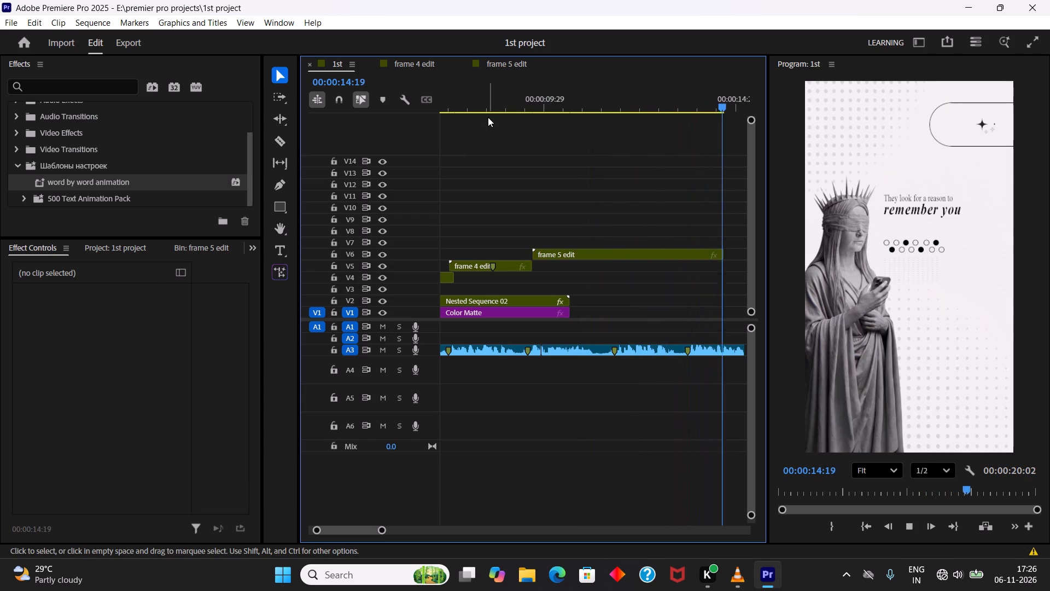
# Play the 1st sequence from the 3rd frame edit clip through frame 4 edit into frame 5 edit to review the flow.
pyautogui.moveTo(488, 107); pyautogui.dragTo(441, 112)
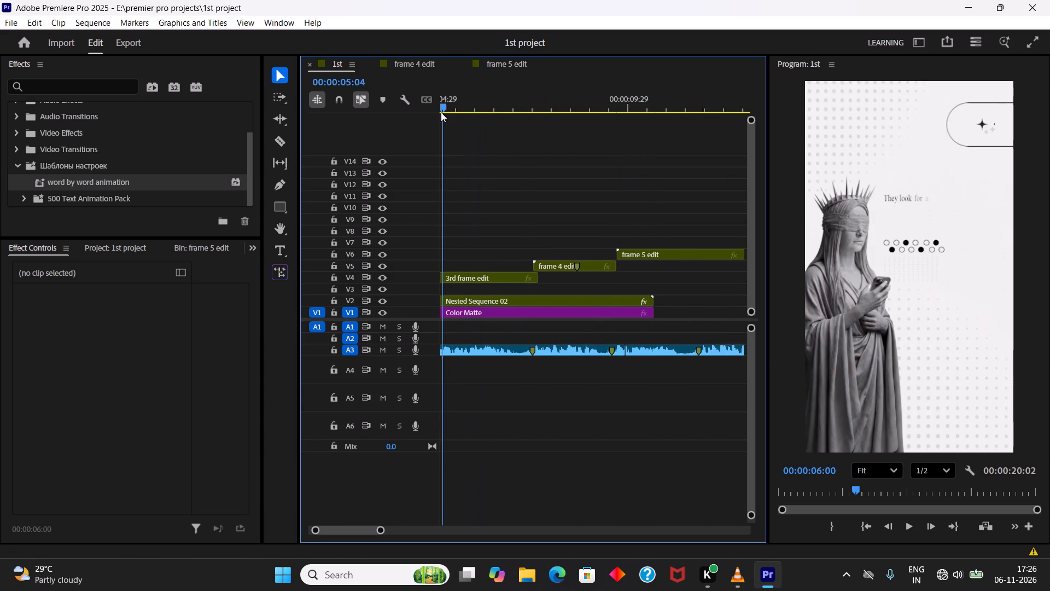
pyautogui.moveTo(441, 112); pyautogui.dragTo(529, 115)
pyautogui.press('space')
pyautogui.moveTo(643, 0); pyautogui.dragTo(631, 0, button='right')
pyautogui.rightClick(599, 0)
pyautogui.click(549, 0)
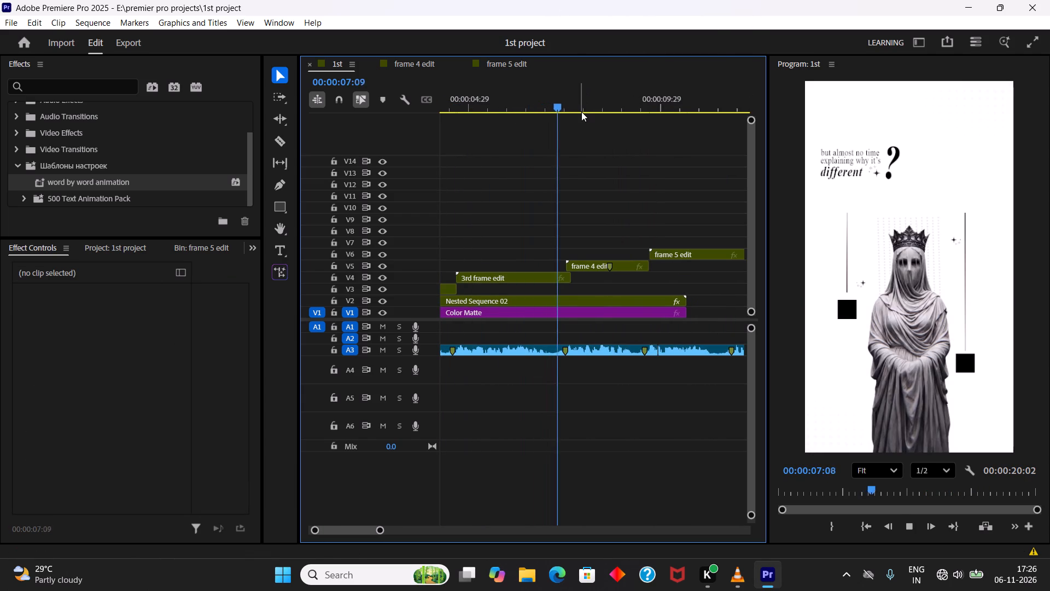
pyautogui.rightClick(651, 0)
pyautogui.click(621, 0)
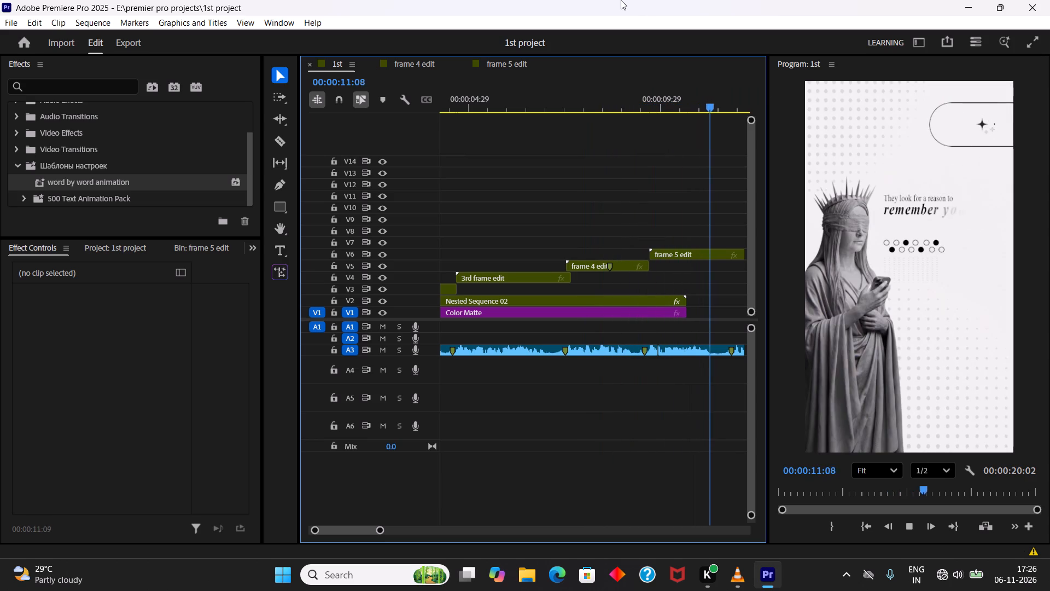
pyautogui.press('space')
pyautogui.click(615, 112)
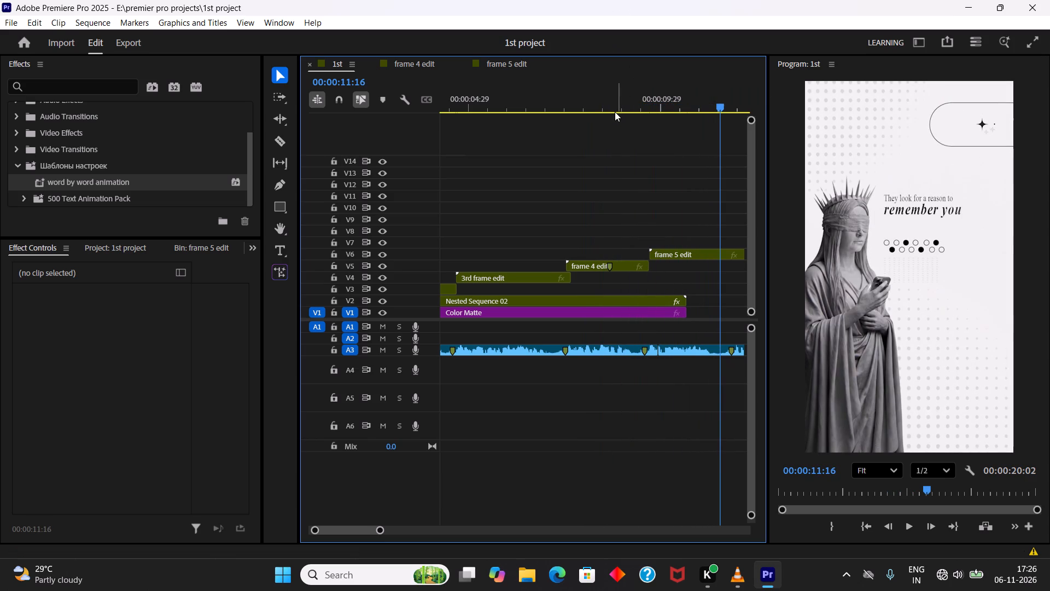
pyautogui.doubleClick(615, 112)
pyautogui.click(607, 112)
# Replay the passage from frame 4 edit into frame 5 edit to check the text reveal, and save the project.
pyautogui.moveTo(718, 107); pyautogui.dragTo(645, 108)
pyautogui.click(594, 109)
pyautogui.press('space')
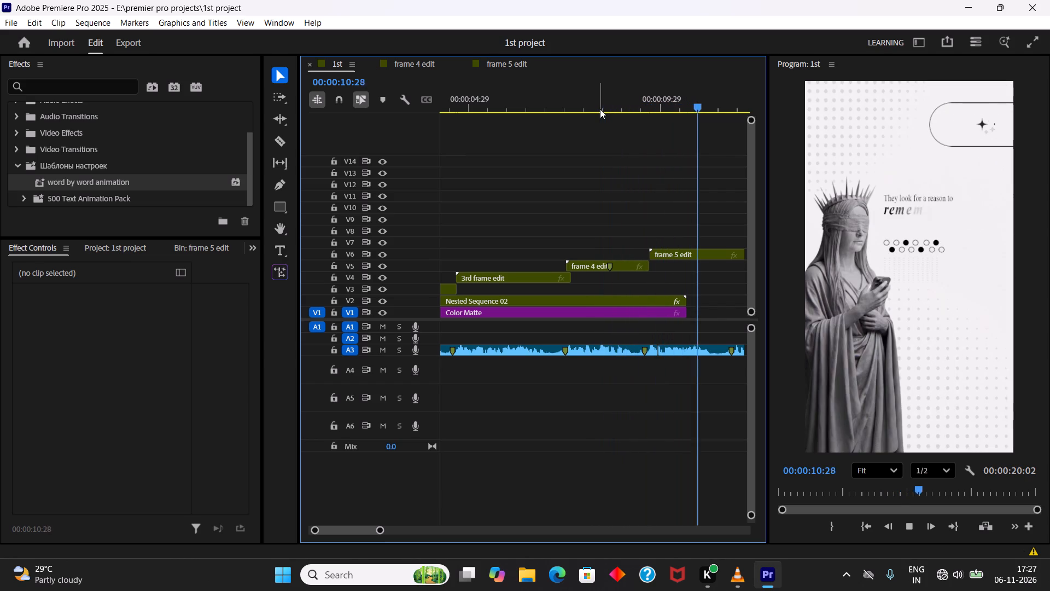
pyautogui.press('space')
pyautogui.hotkey('ctrl', 's')
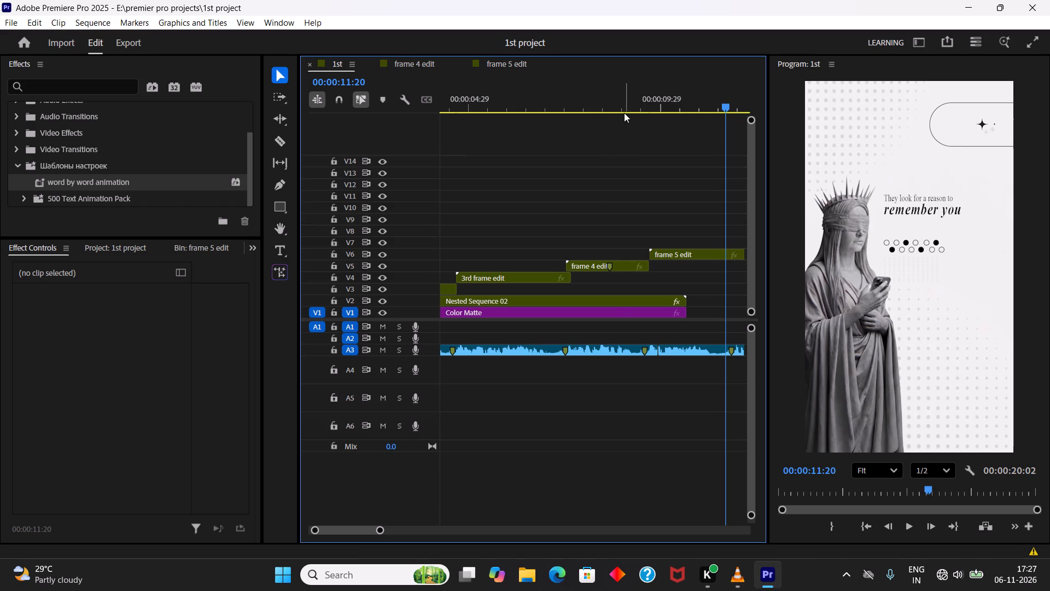
# Play the 1st sequence from its very beginning through to frame 5 edit to review the whole reel.
pyautogui.moveTo(621, 109); pyautogui.dragTo(375, 135)
pyautogui.press('space')
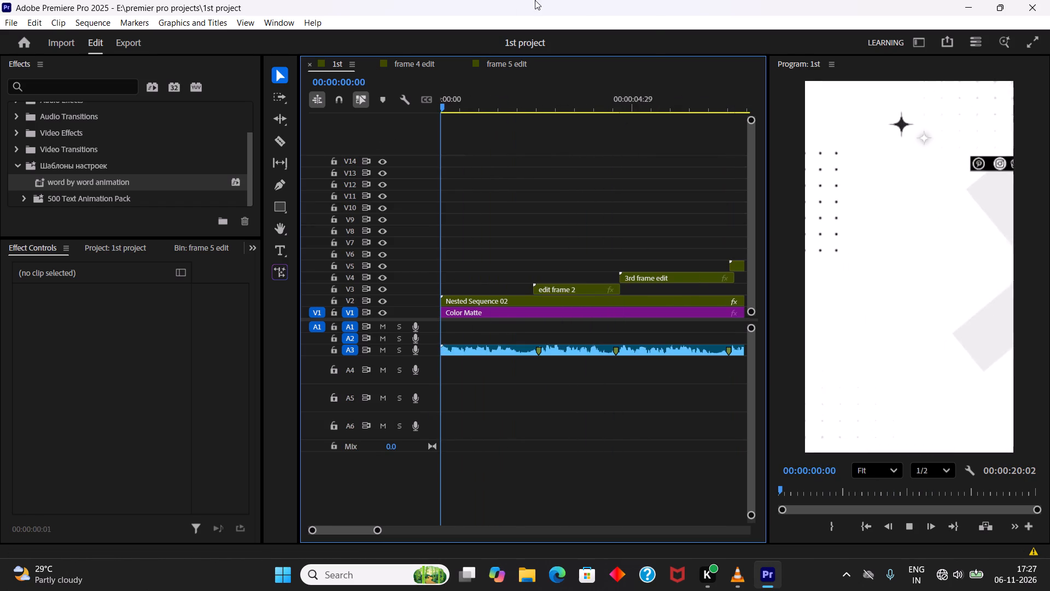
pyautogui.rightClick(535, 0)
pyautogui.click(497, 0)
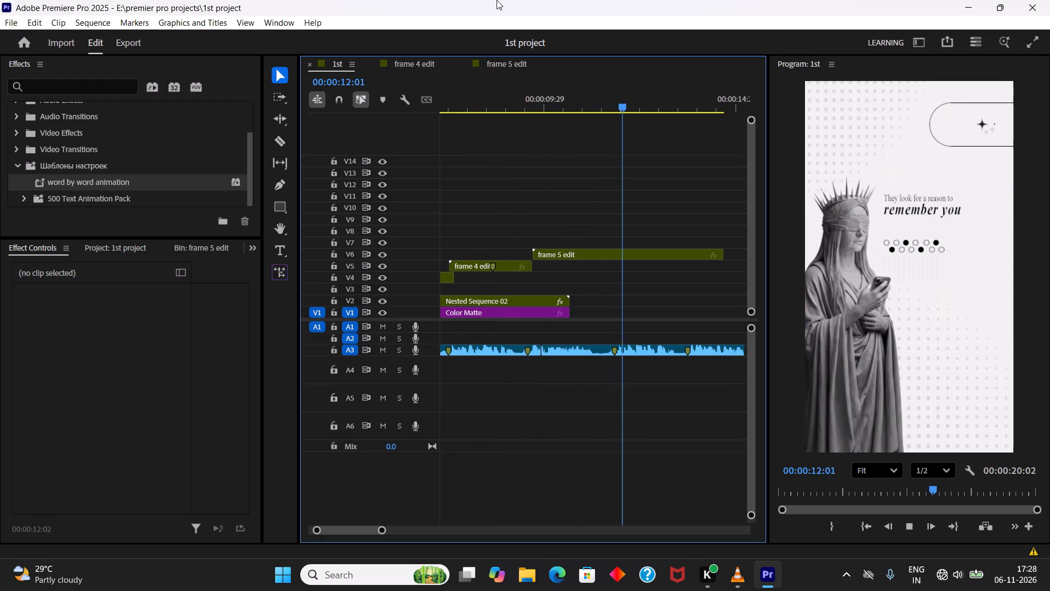
pyautogui.press('space')
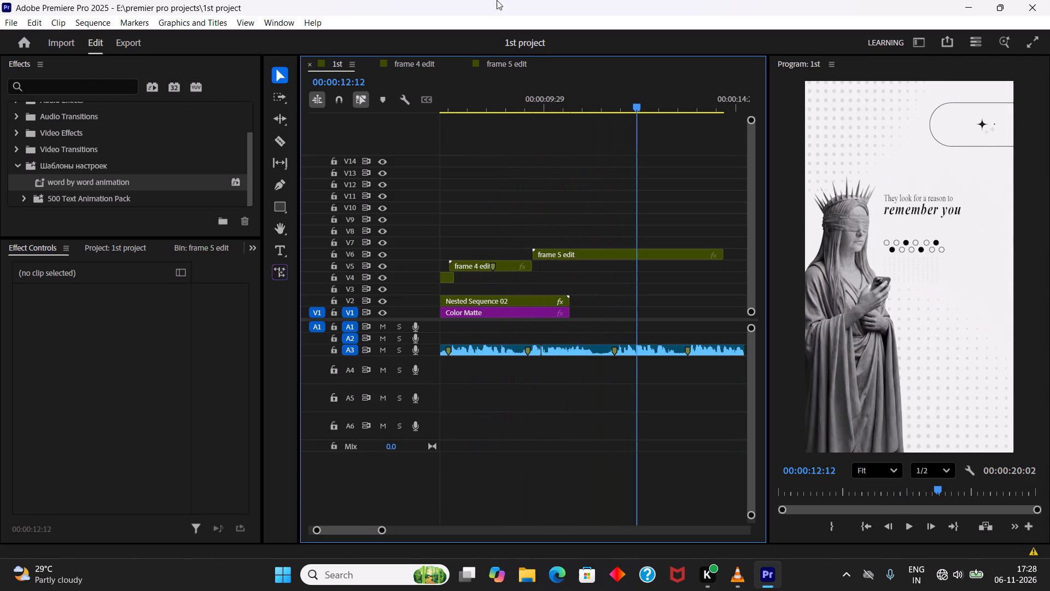
# Replay frame 5 edit from its start to check the statue and text animation, park the playhead at 00:00:11:04, and save the project.
pyautogui.click(533, 109)
pyautogui.press('space')
pyautogui.rightClick(622, 0)
pyautogui.rightClick(587, 0)
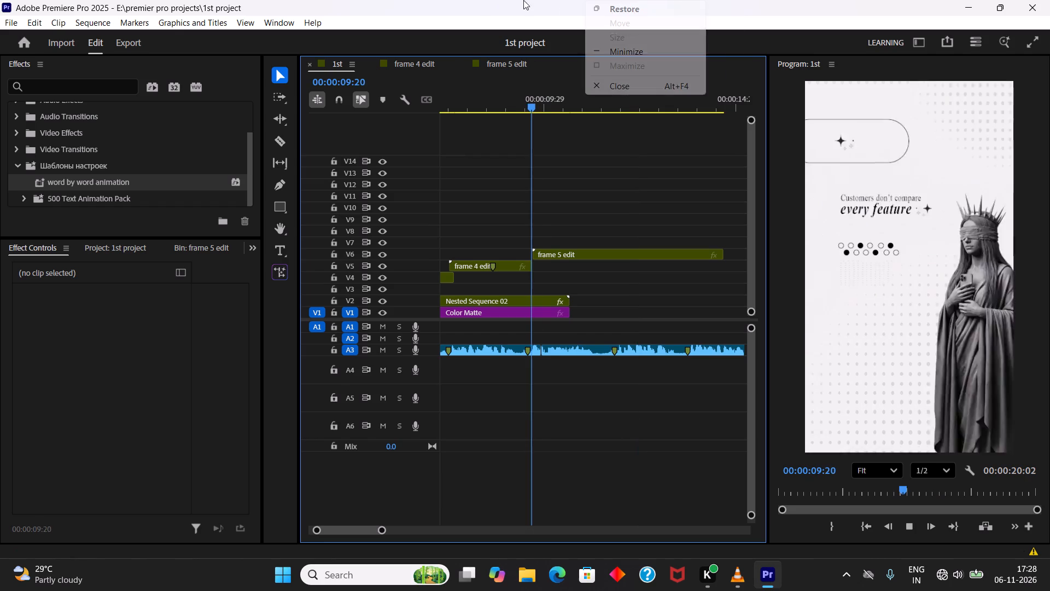
pyautogui.click(480, 0)
pyautogui.rightClick(551, 0)
pyautogui.rightClick(532, 2)
pyautogui.click(464, 2)
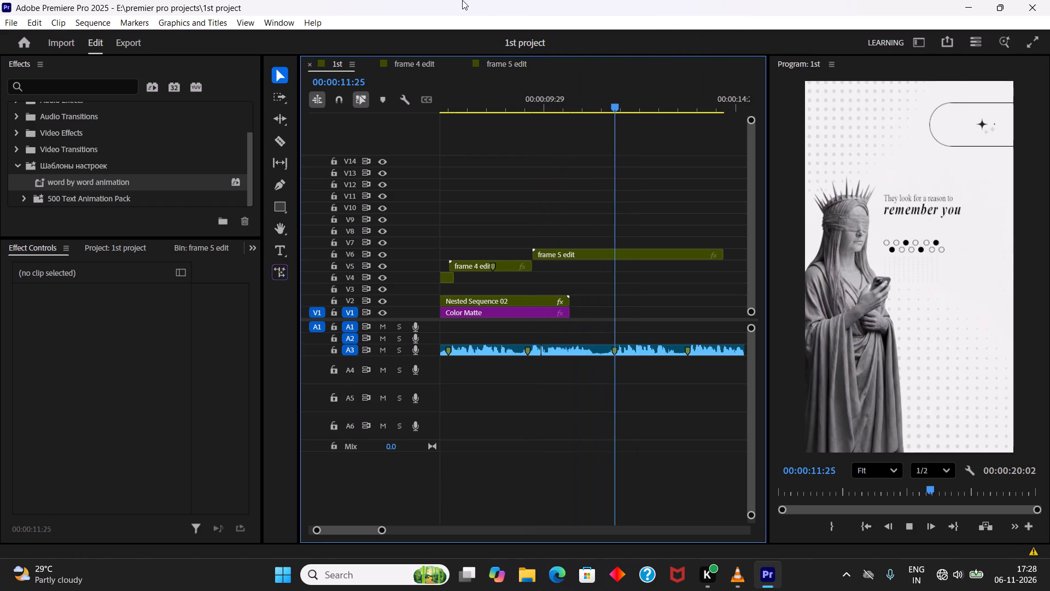
pyautogui.rightClick(579, 0)
pyautogui.rightClick(527, 0)
pyautogui.click(487, 1)
pyautogui.press('space')
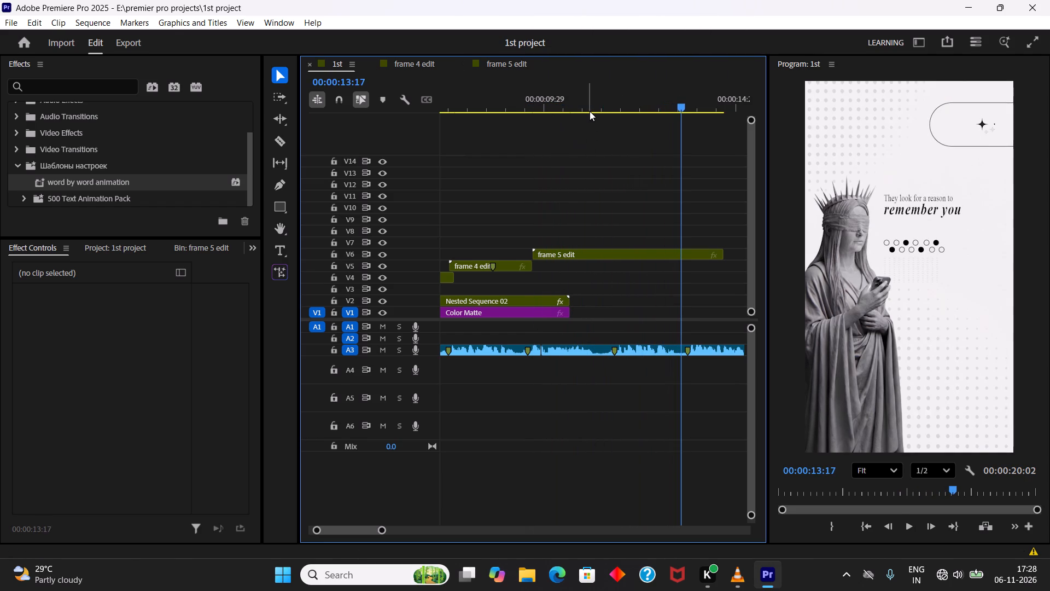
pyautogui.click(590, 111)
pyautogui.hotkey('ctrl', 's')
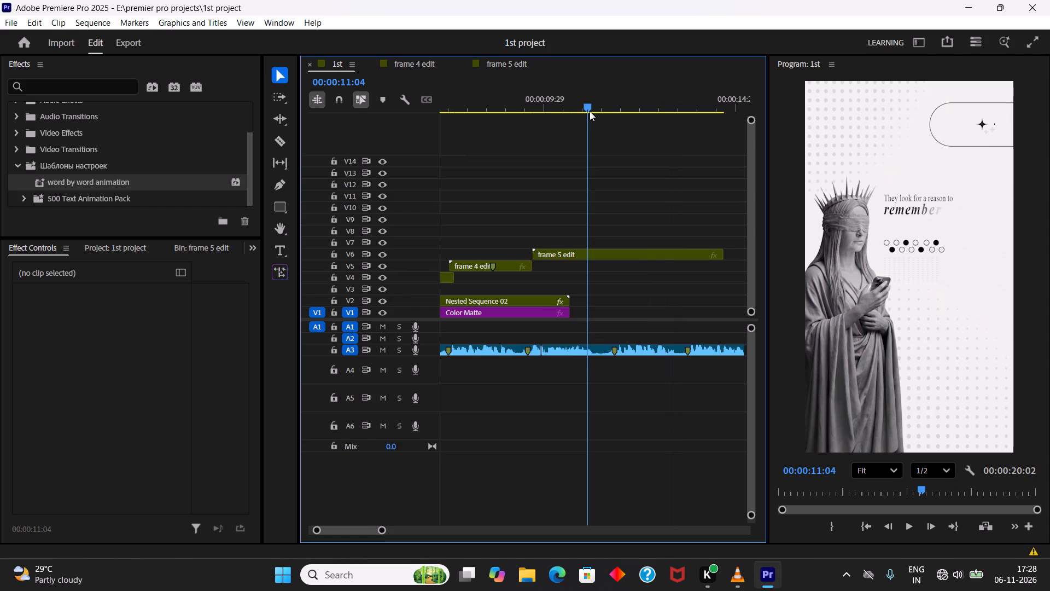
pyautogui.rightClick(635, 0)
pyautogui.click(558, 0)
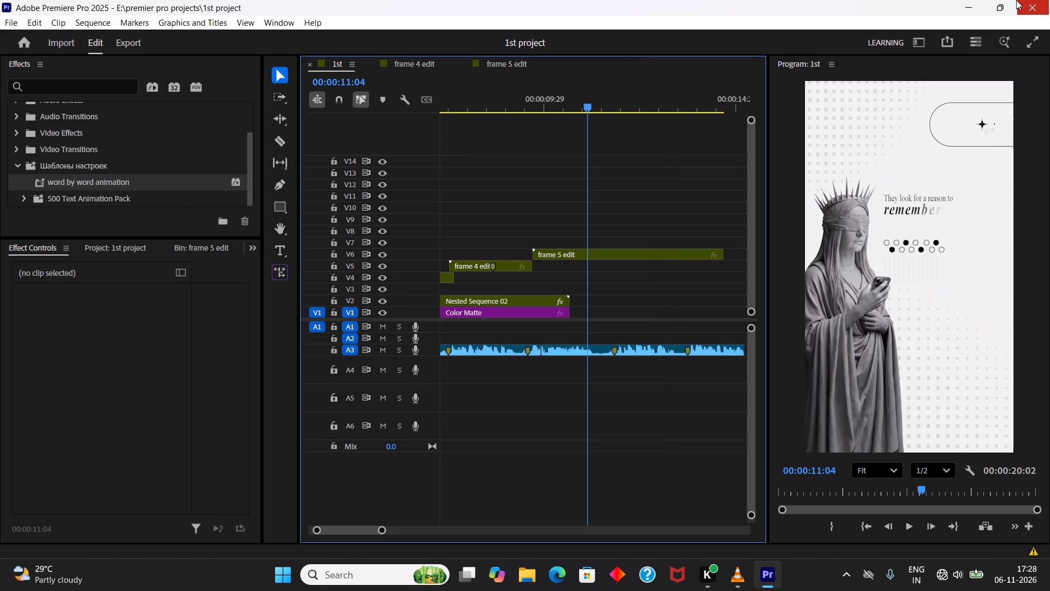